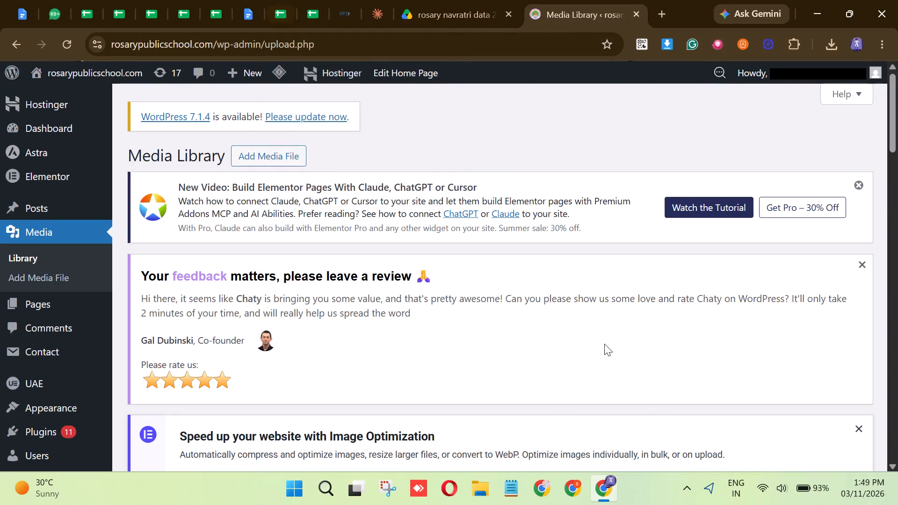
Close the "rosary navratri data" Google Drive tab, keeping the WordPress Media Library open.
scroll(604, 344, "down", 2)
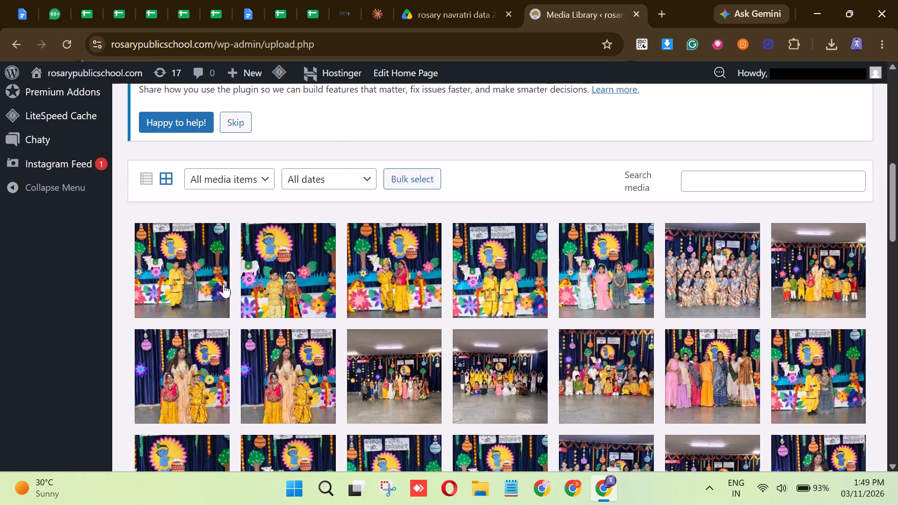
left_click(505, 16)
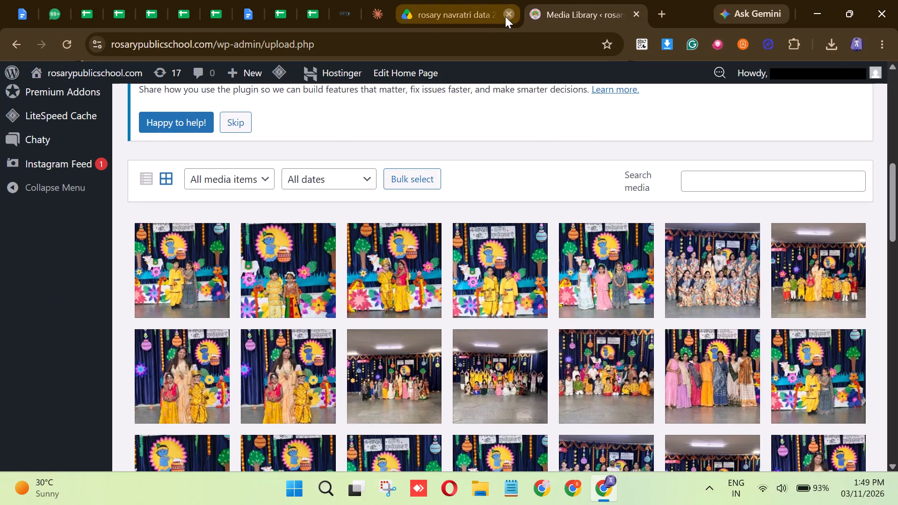
Open rosarypublicschool.com in a new tab and go to the site's Gallery page.
left_click(531, 14)
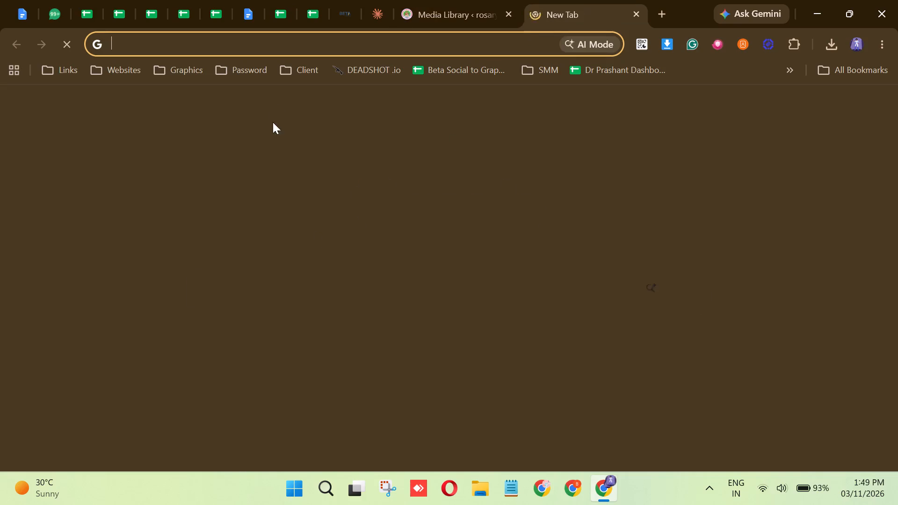
left_click(269, 284)
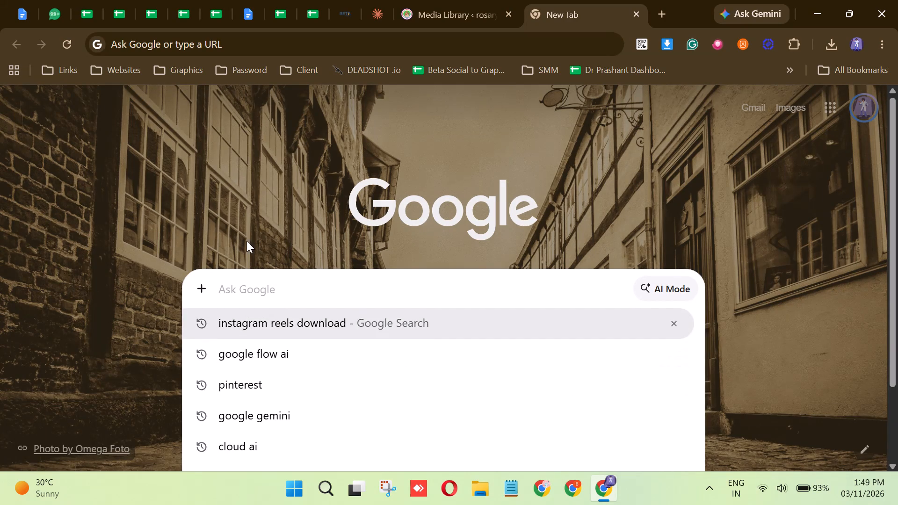
left_click(227, 43)
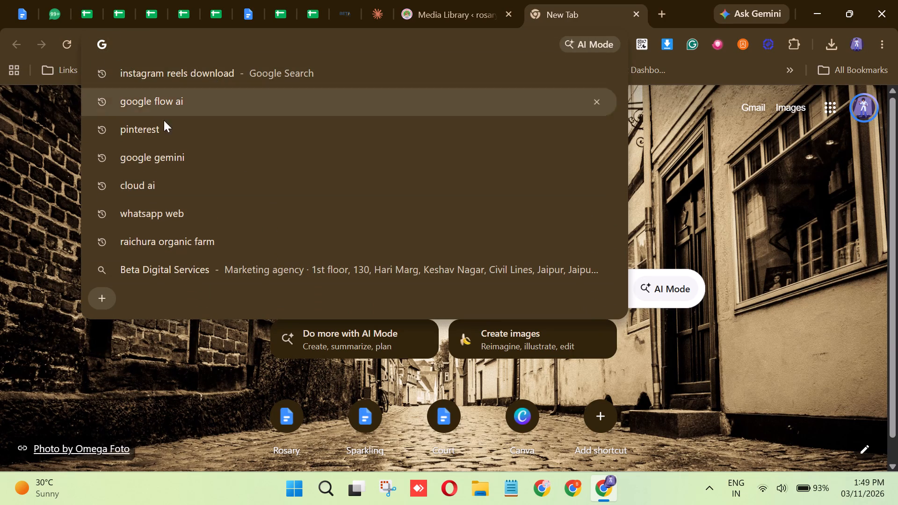
left_click(677, 150)
left_click(363, 47)
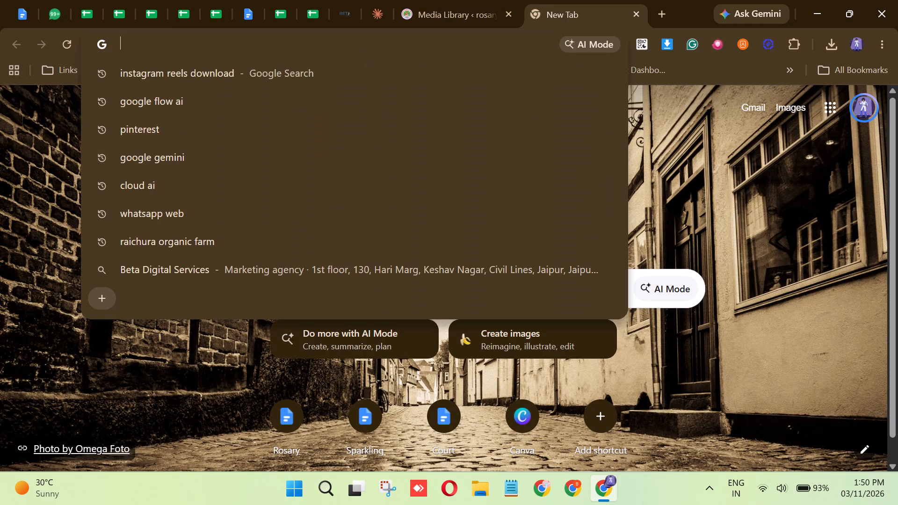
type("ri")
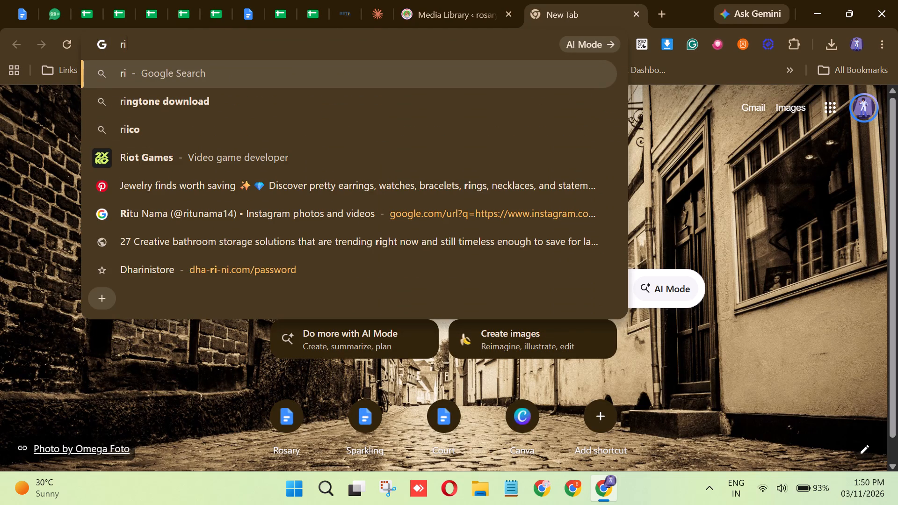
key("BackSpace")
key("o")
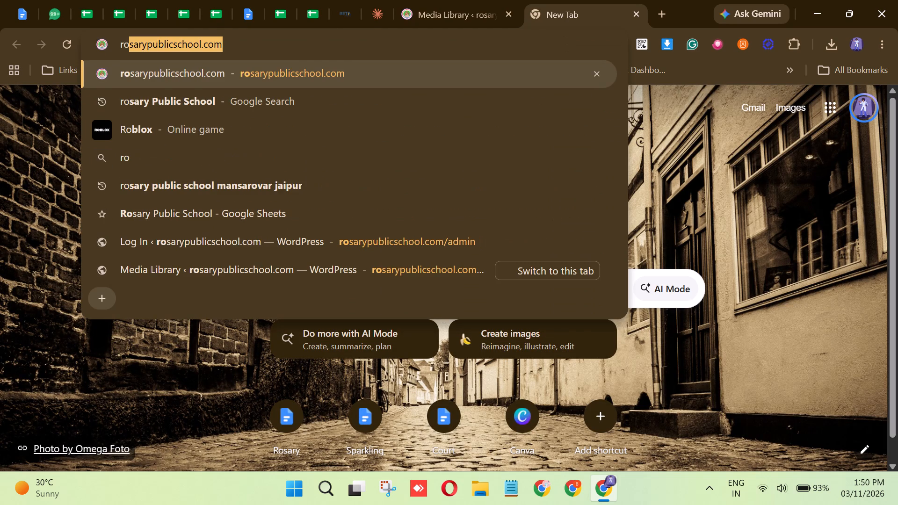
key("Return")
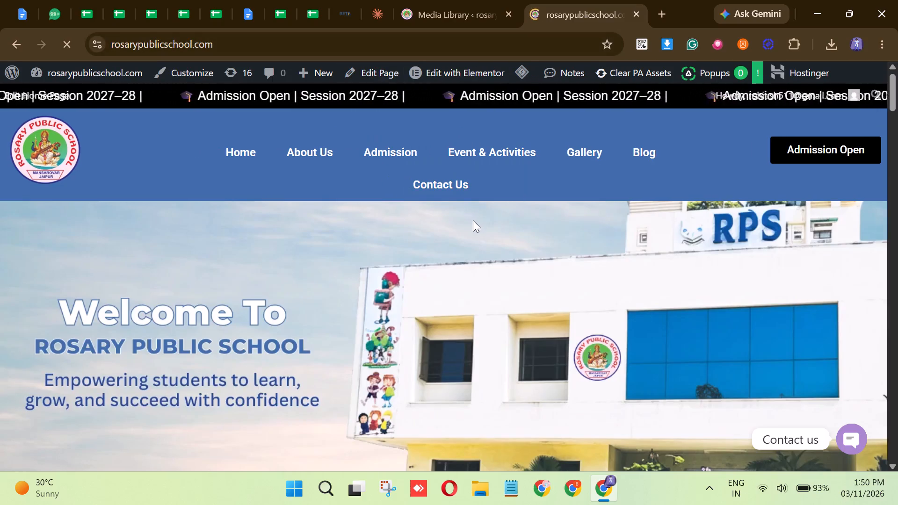
left_click(571, 153)
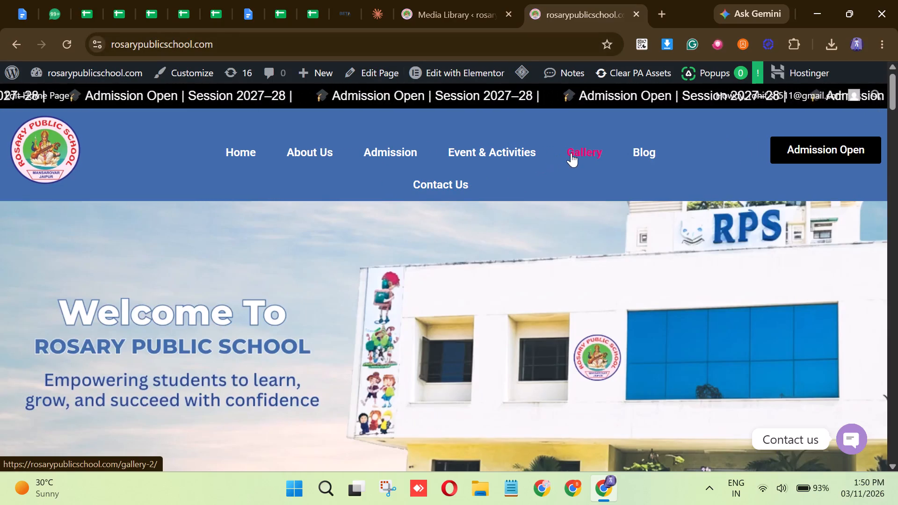
Look through the photos on the school website's Gallery page.
scroll(552, 247, "down", 2)
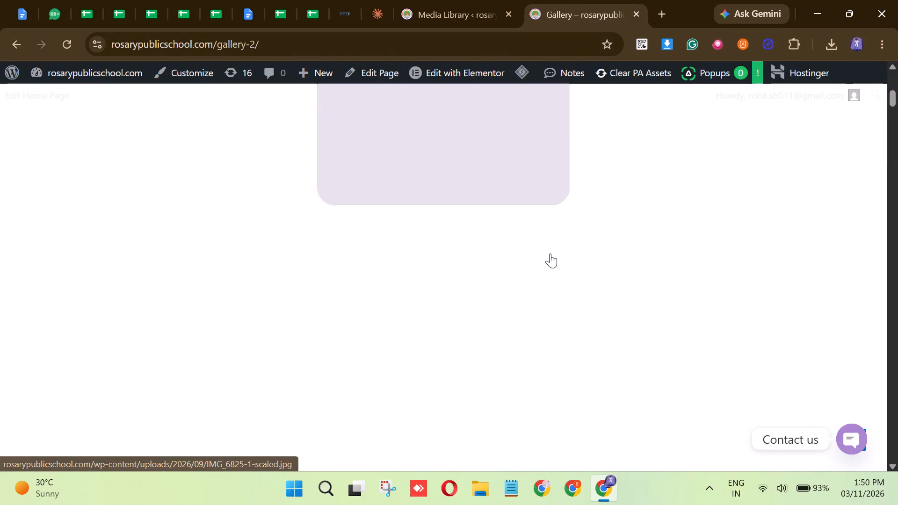
scroll(550, 253, "up", 2)
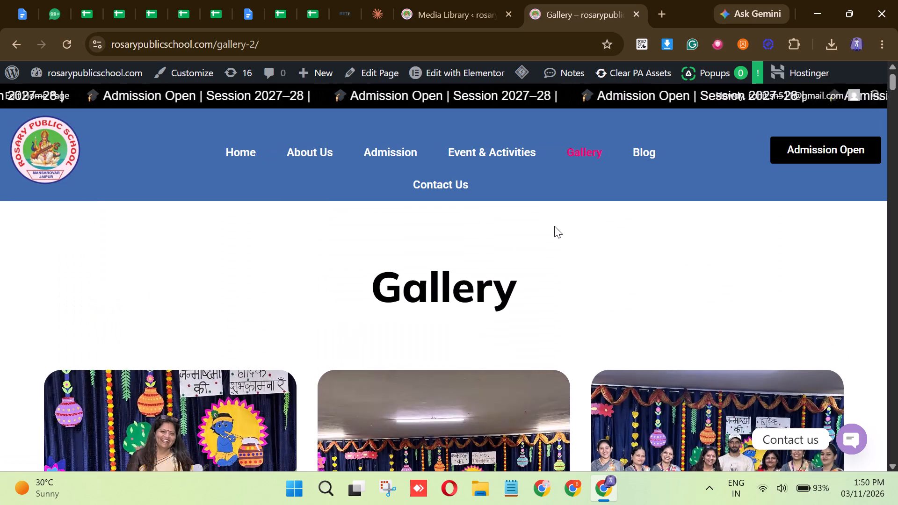
scroll(553, 226, "down", 1)
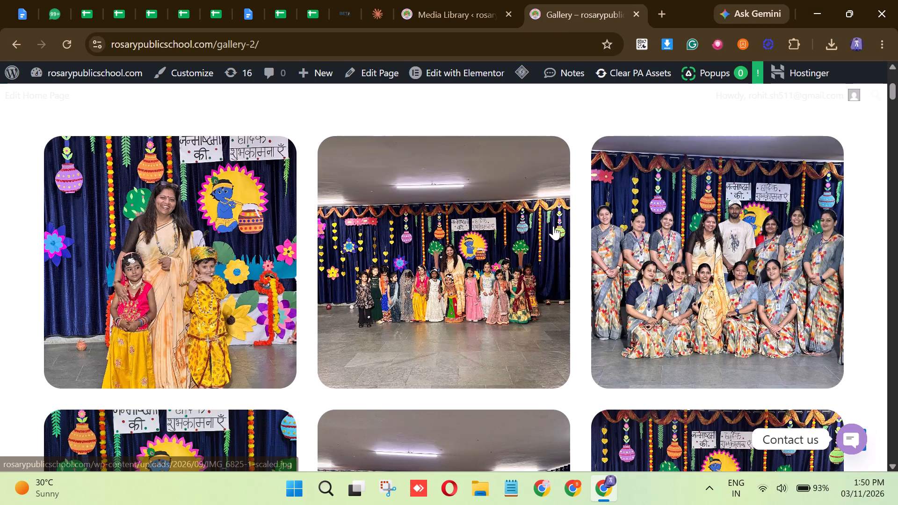
scroll(553, 227, "up", 1)
Switch to the WordPress Media Library and examine the uploaded event photos.
left_click(434, 6)
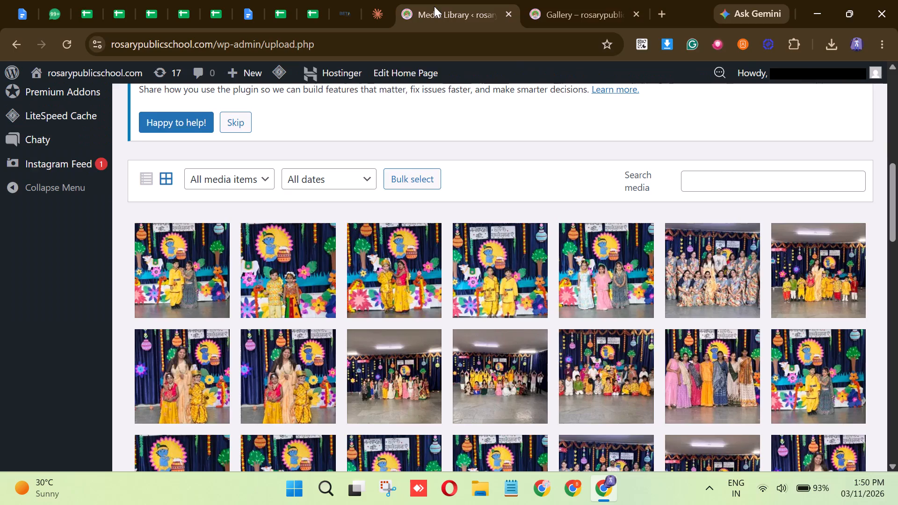
scroll(439, 289, "down", 1)
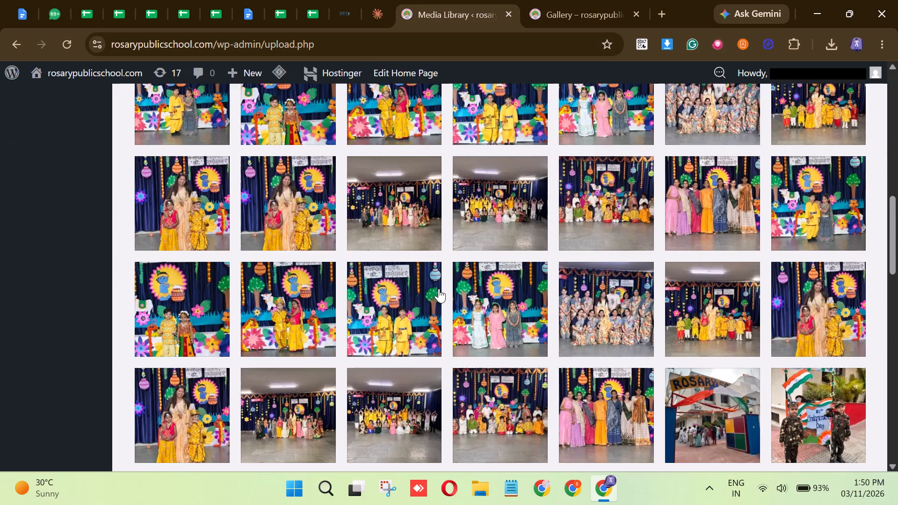
scroll(439, 289, "down", 2)
scroll(439, 289, "up", 1)
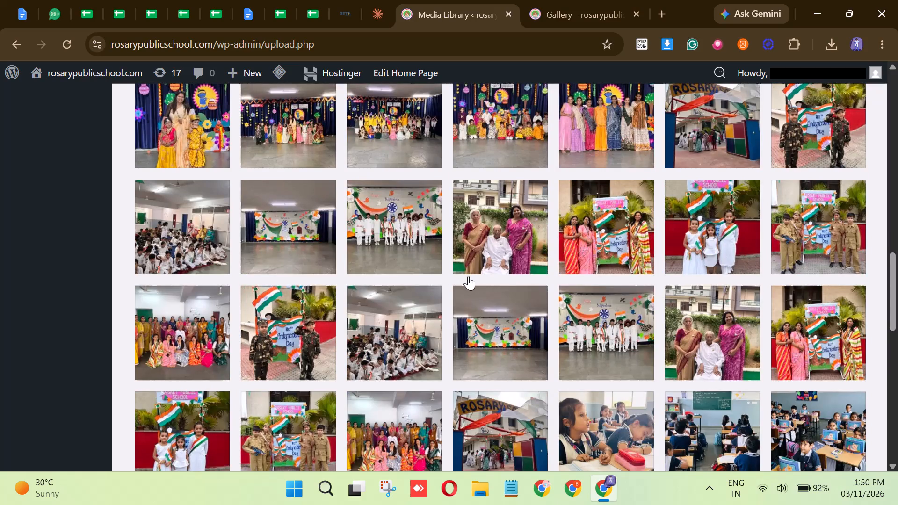
scroll(468, 276, "up", 2)
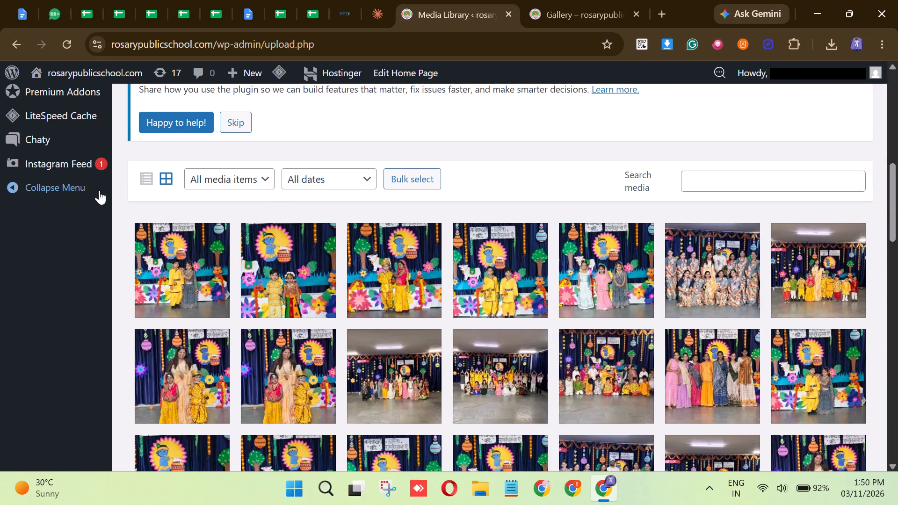
scroll(262, 176, "up", 3)
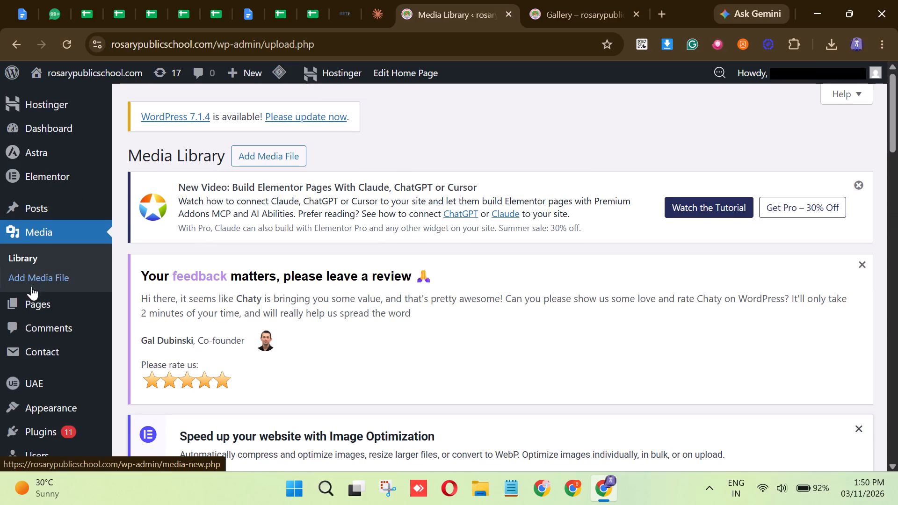
Open the Upload New Media page and look over its upload area.
left_click(33, 281)
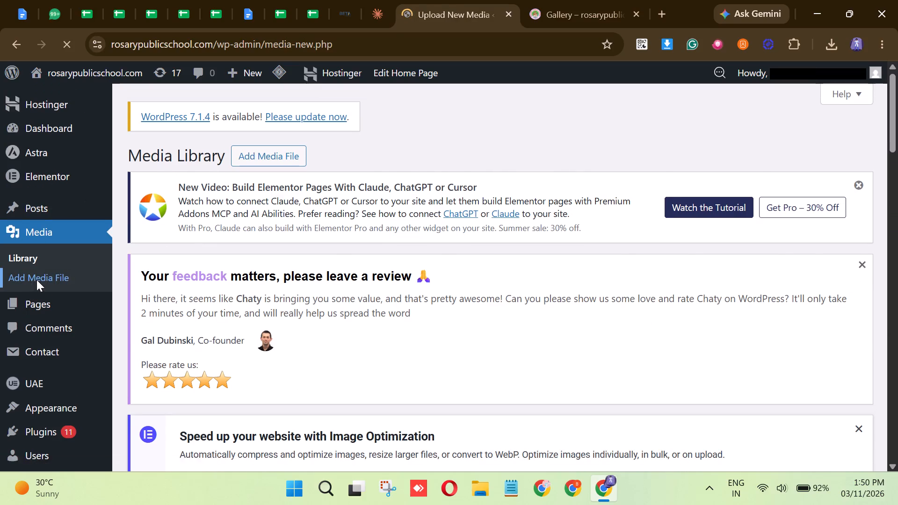
scroll(442, 316, "down", 2)
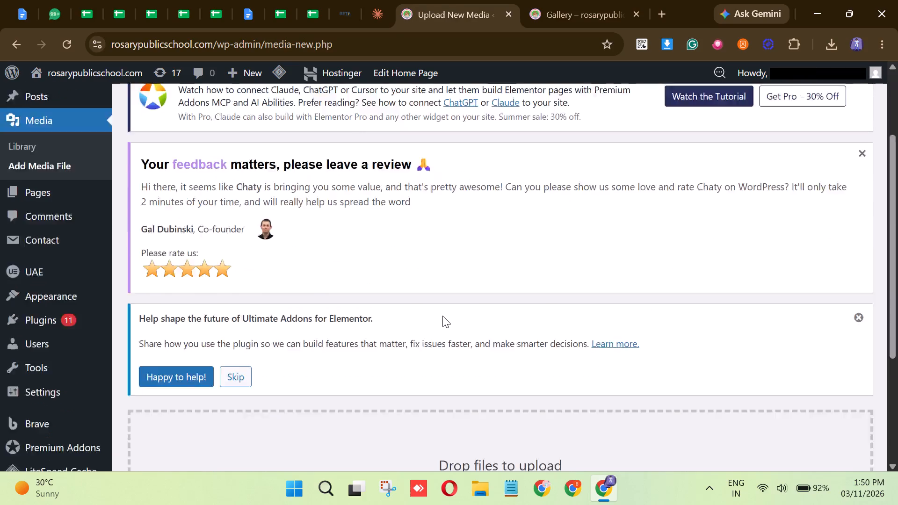
scroll(435, 318, "up", 3)
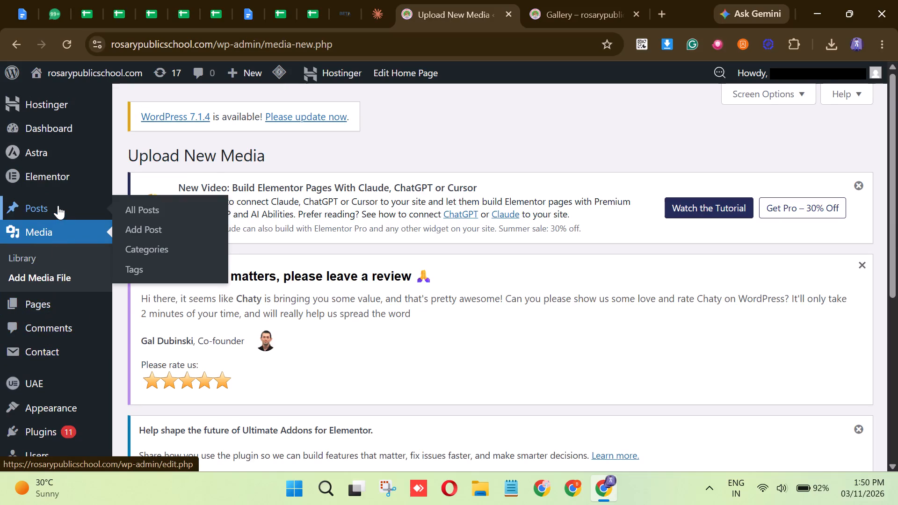
Open the list of all posts and look through the published entries.
left_click(144, 209)
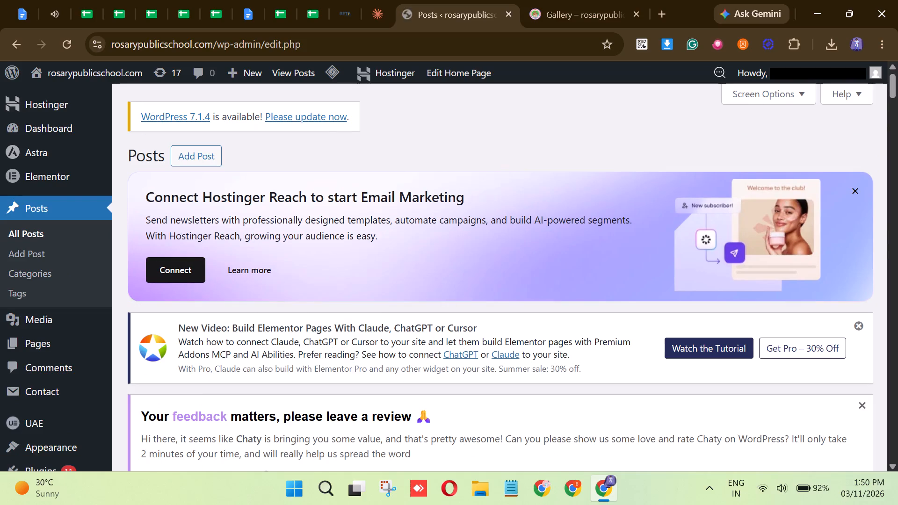
scroll(286, 181, "down", 3)
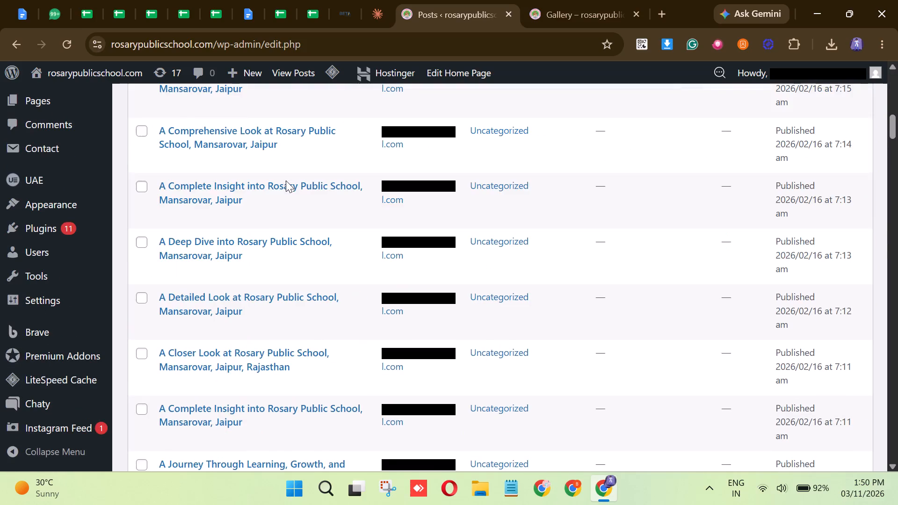
scroll(286, 180, "up", 2)
Return to the website's Gallery page and open it for editing with Elementor.
left_click(546, 0)
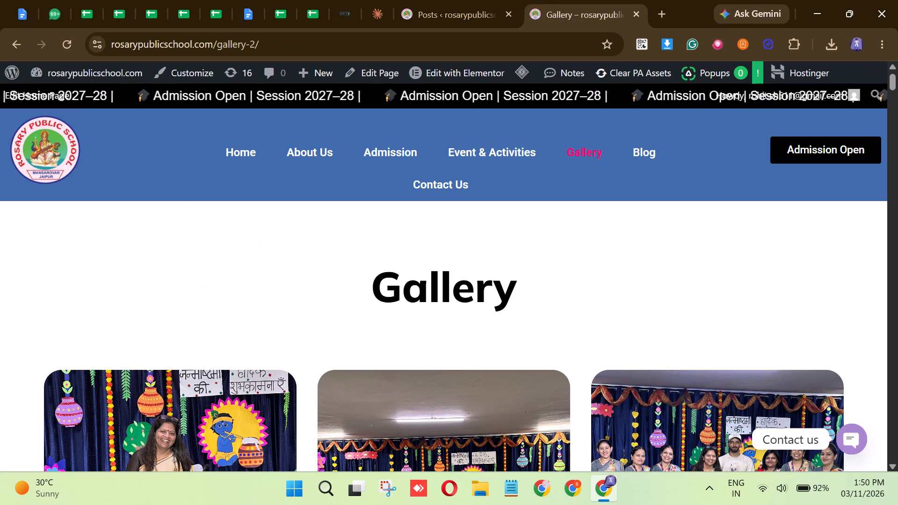
scroll(514, 202, "down", 2)
scroll(507, 213, "up", 2)
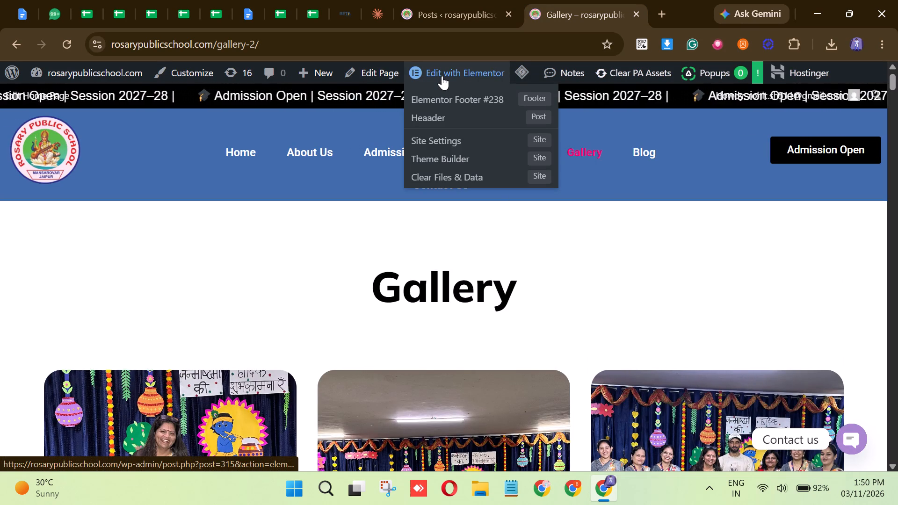
left_click(592, 260)
scroll(449, 133, "down", 2)
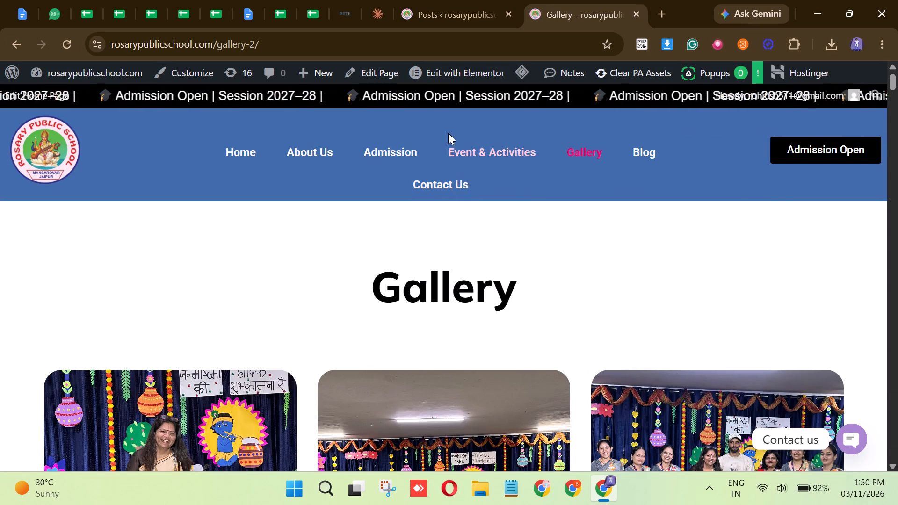
scroll(448, 133, "down", 4)
scroll(435, 146, "up", 5)
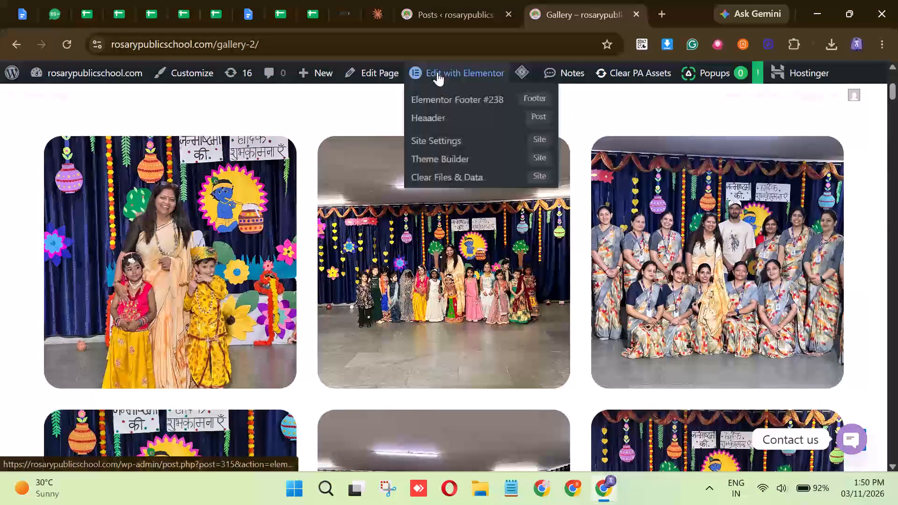
left_click(437, 72)
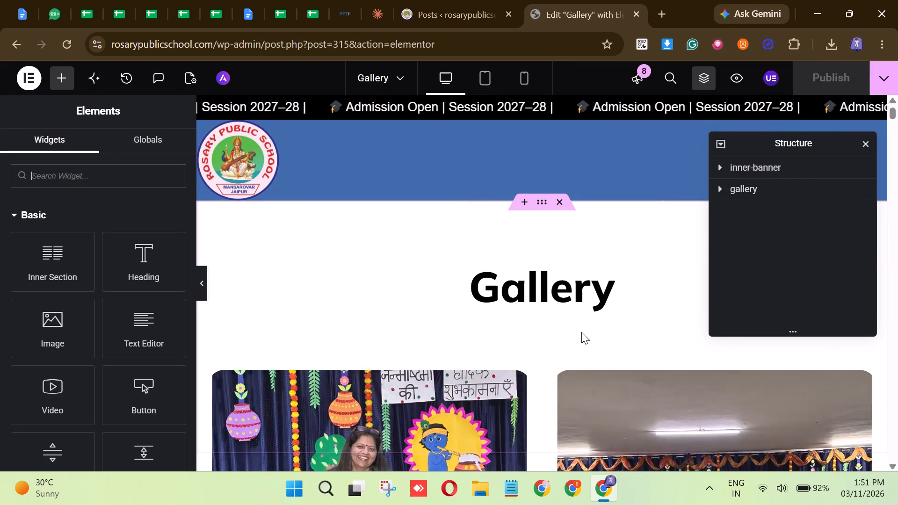
Inspect the Layout and Advanced settings of the gallery section and the layout of the inner-banner section.
scroll(570, 280, "down", 1)
scroll(568, 267, "up", 1)
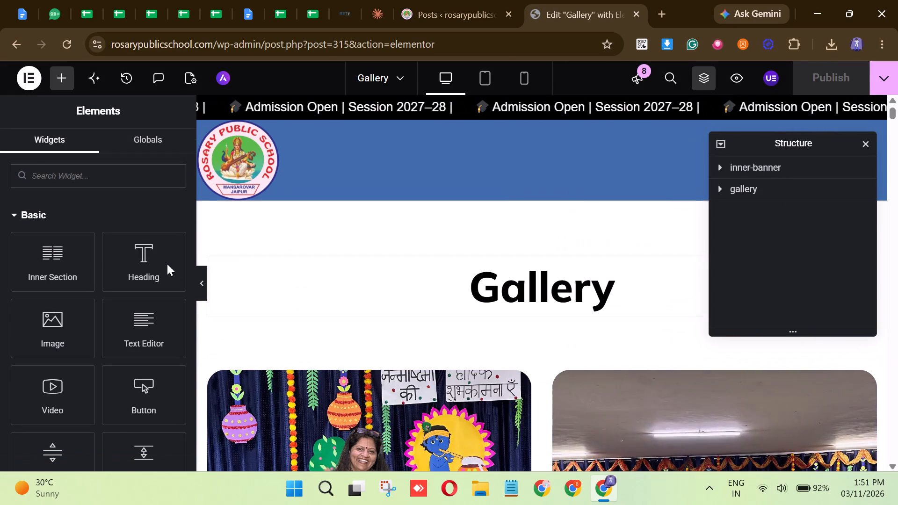
left_click(440, 388)
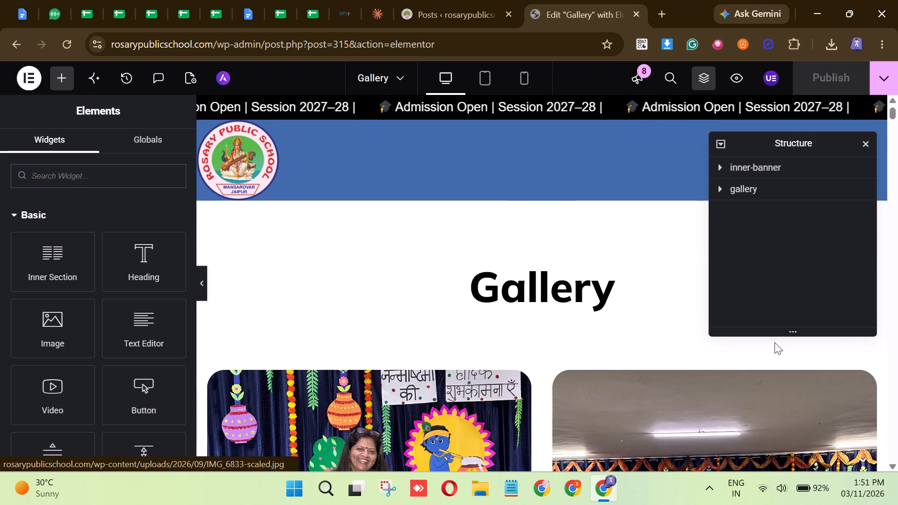
left_click(870, 386)
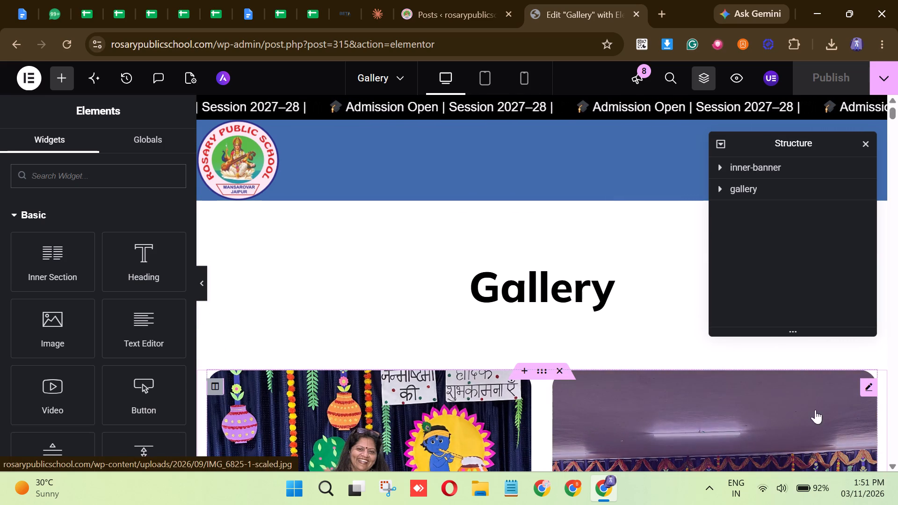
left_click(774, 186)
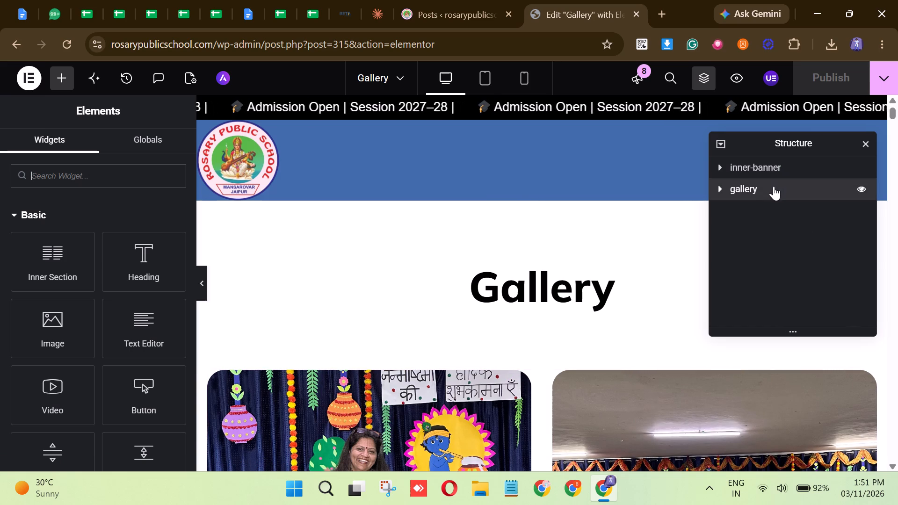
left_click(96, 163)
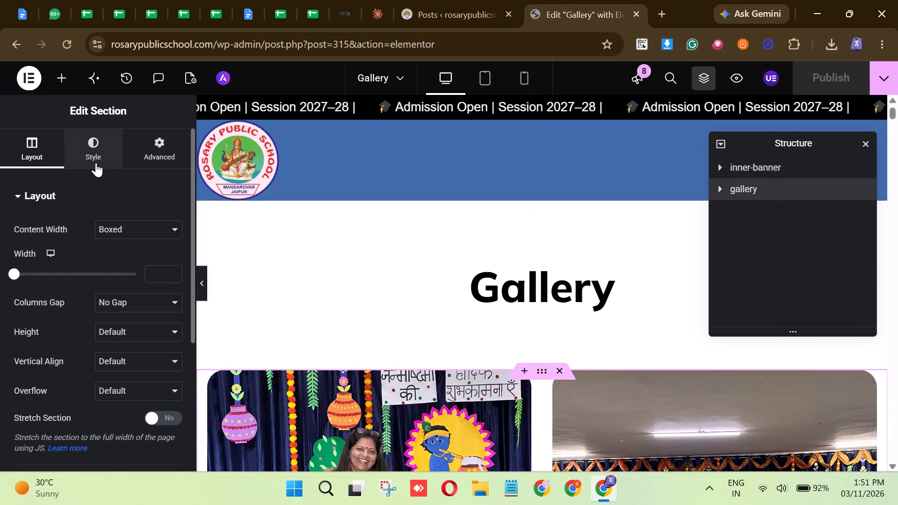
left_click(161, 157)
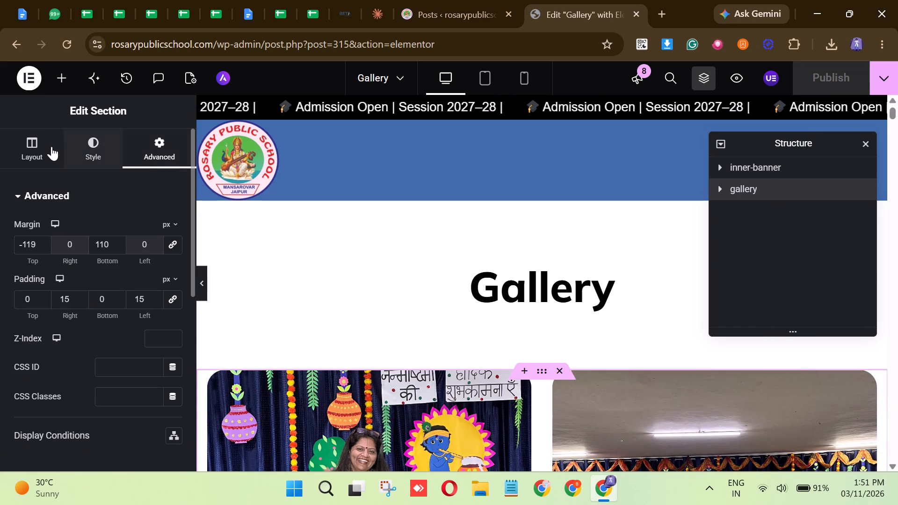
left_click(28, 146)
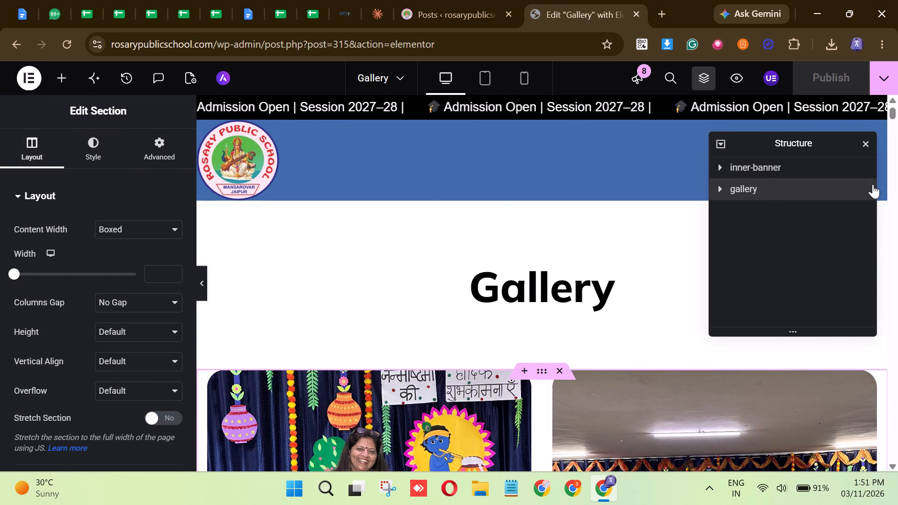
left_click(809, 174)
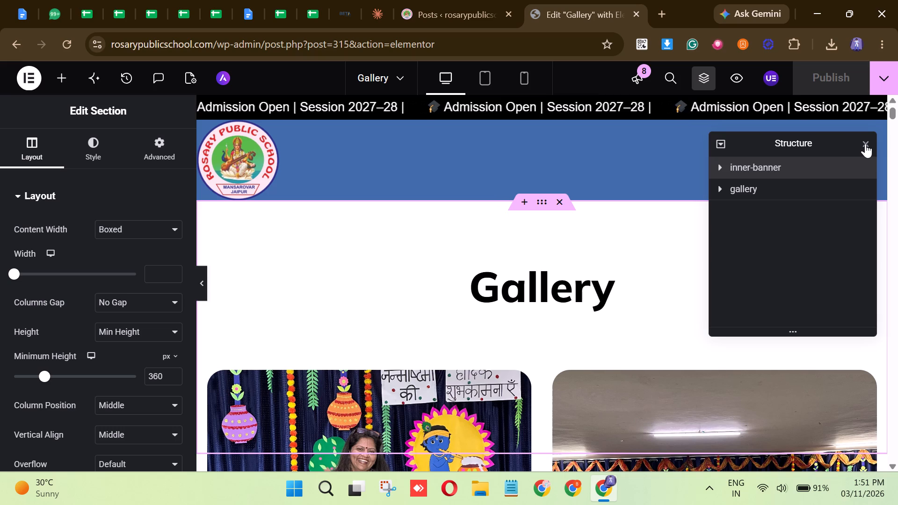
Close the Structure navigator, open the photo gallery widget for editing, and review its selected images.
left_click(867, 144)
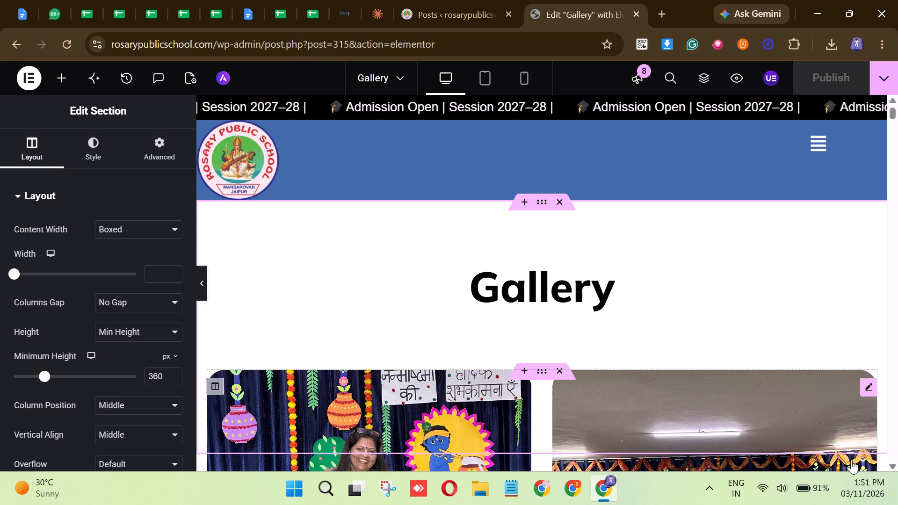
left_click(865, 384)
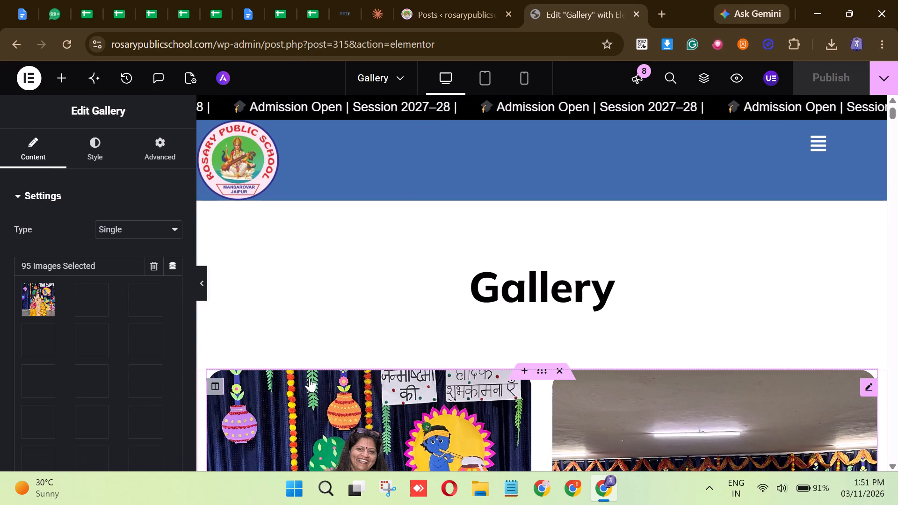
scroll(362, 358, "down", 1)
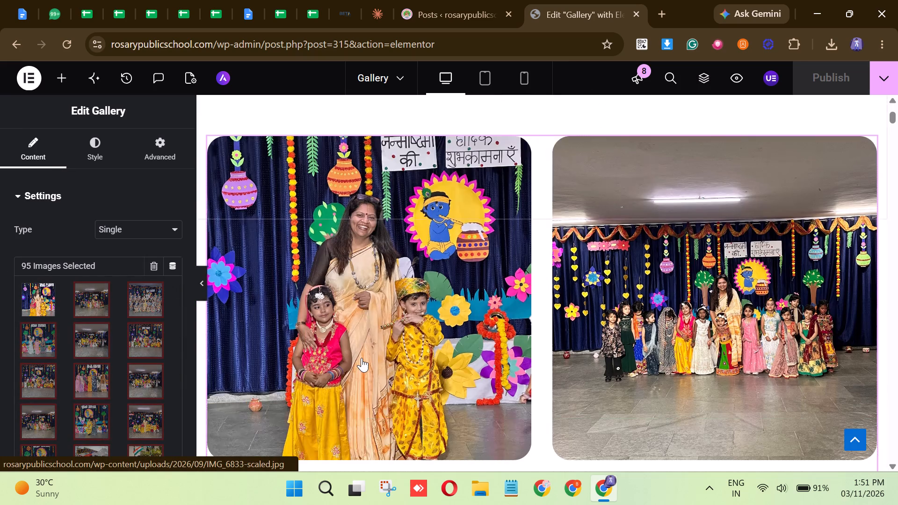
scroll(153, 321, "down", 1)
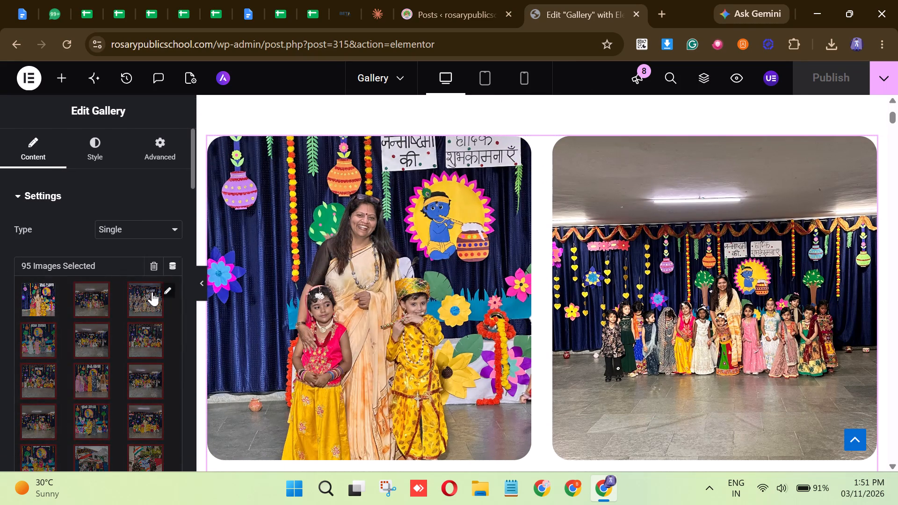
scroll(155, 263, "down", 2)
scroll(148, 270, "up", 3)
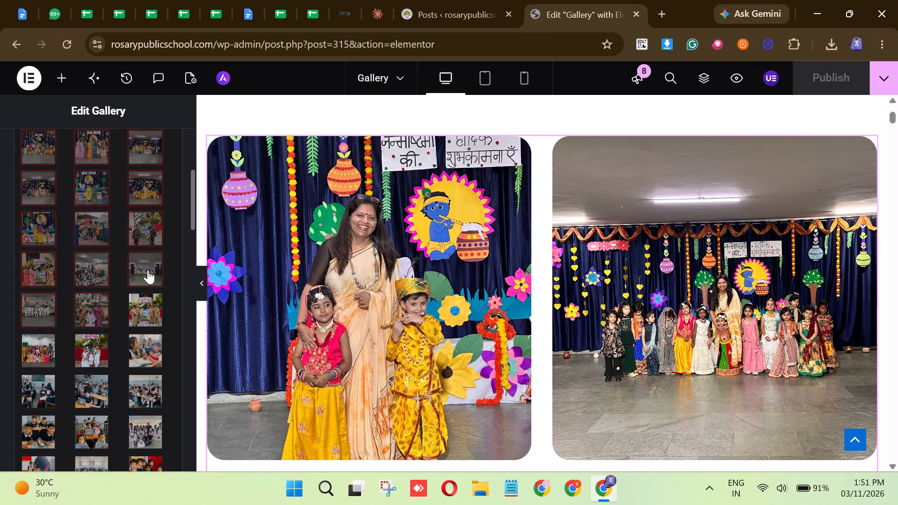
scroll(148, 270, "up", 1)
Set the gallery widget's image source to the Post Image Attachments dynamic tag and check the page preview.
left_click(169, 261)
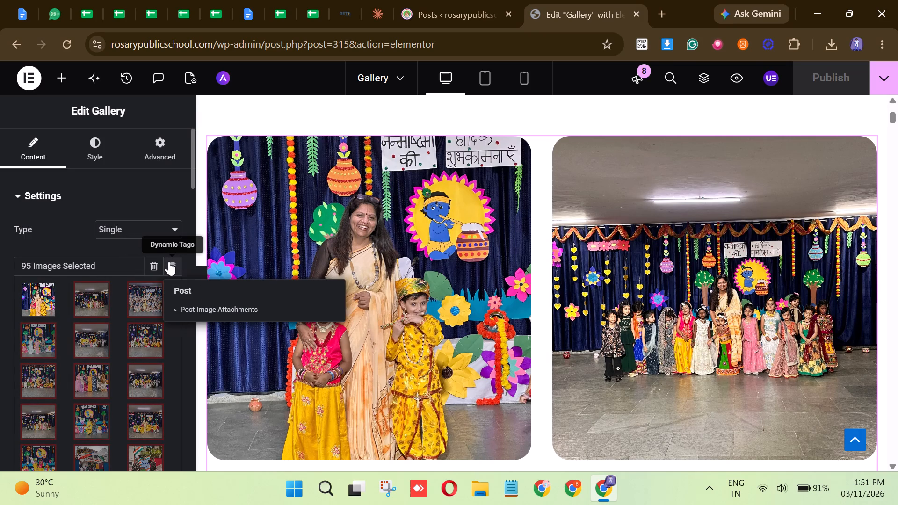
left_click(224, 309)
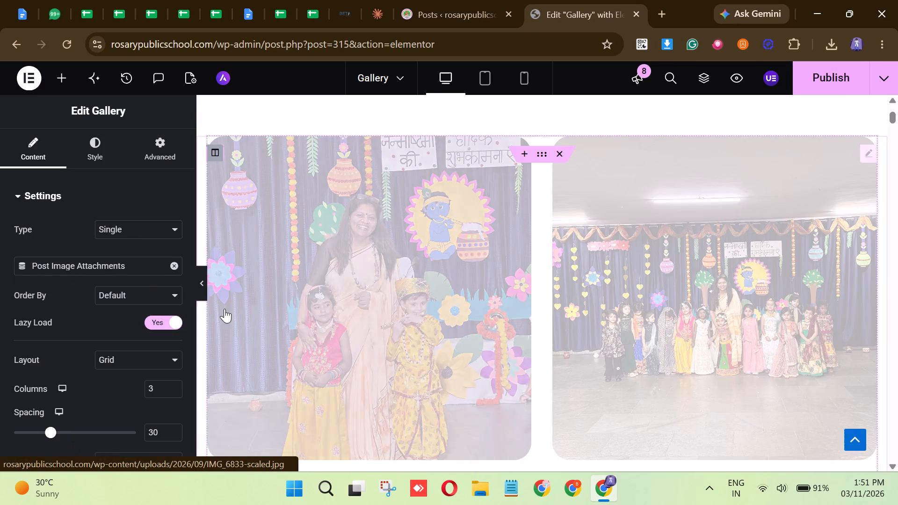
scroll(563, 291, "up", 3)
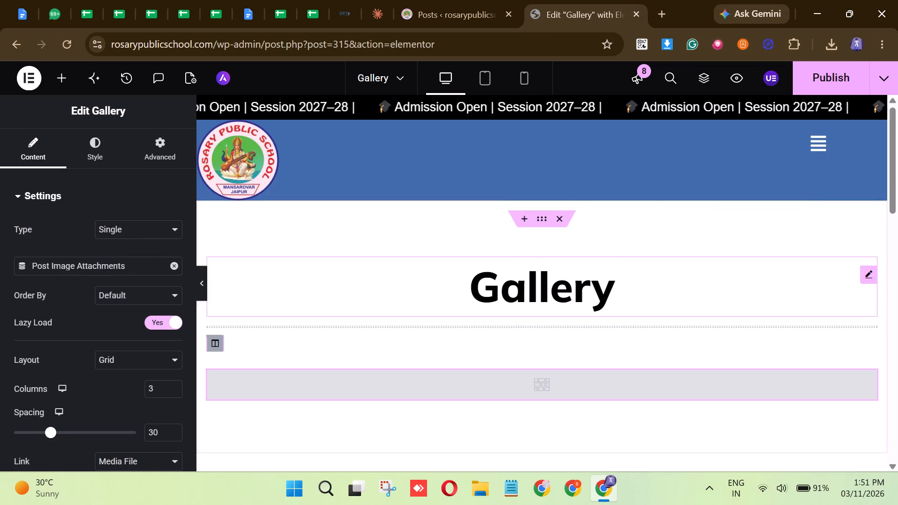
scroll(563, 286, "down", 6)
scroll(564, 260, "up", 5)
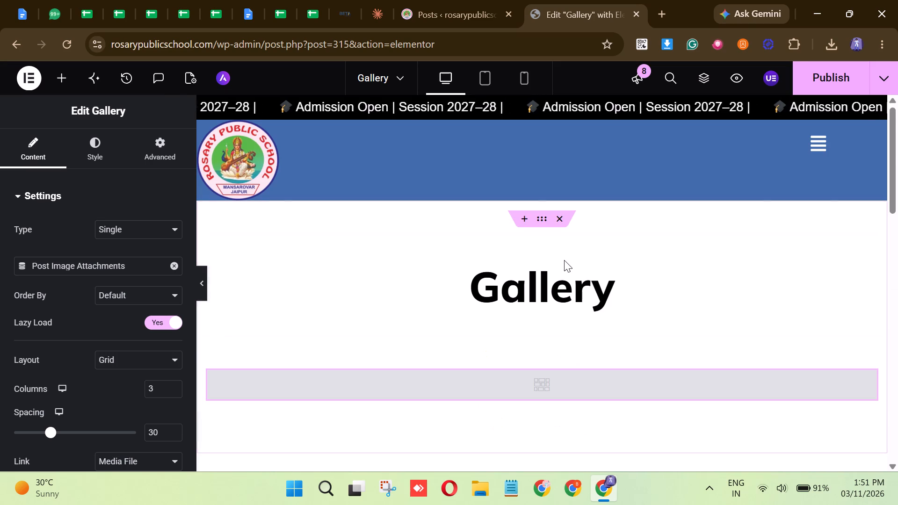
Undo the gallery widget's switch to the Post Image Attachments dynamic tag and check the photos in the page preview.
key("ctrl+z")
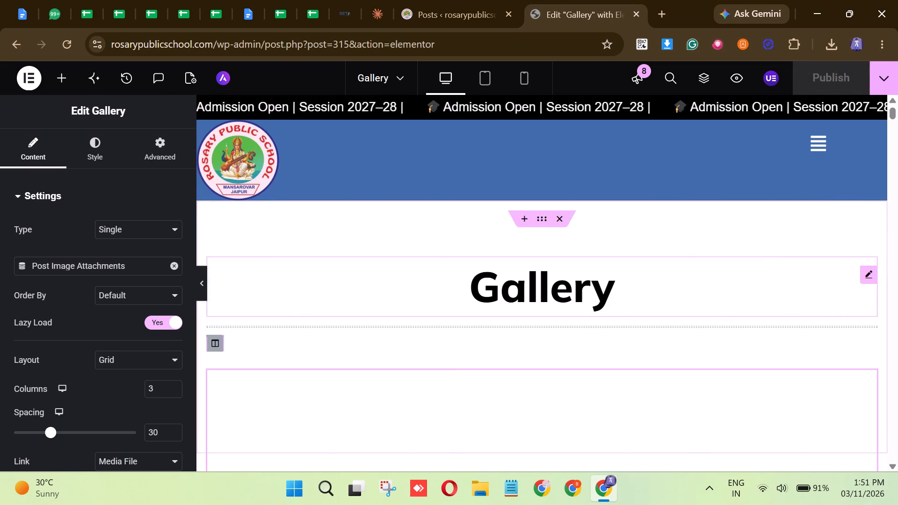
scroll(561, 293, "down", 2)
scroll(561, 294, "up", 1)
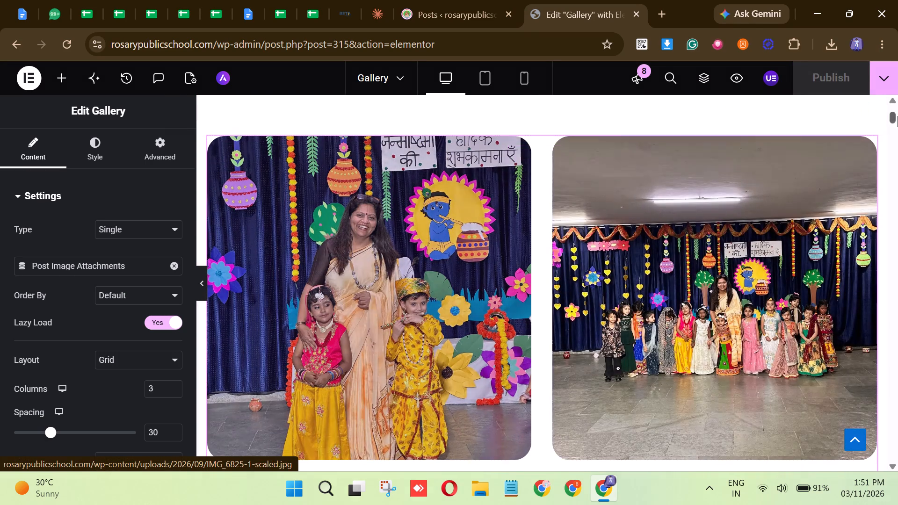
Reopen the photo gallery widget for editing so its settings reload.
left_click(863, 152)
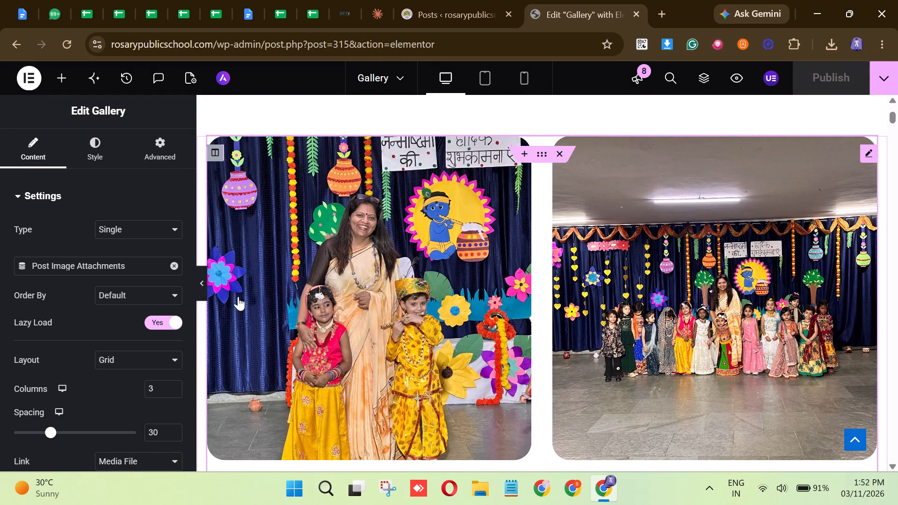
left_click(864, 152)
left_click(644, 191)
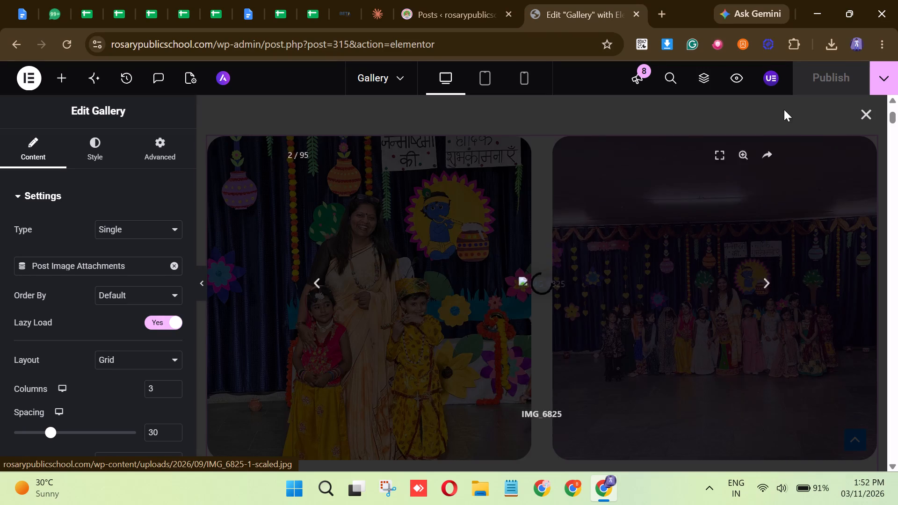
left_click(870, 110)
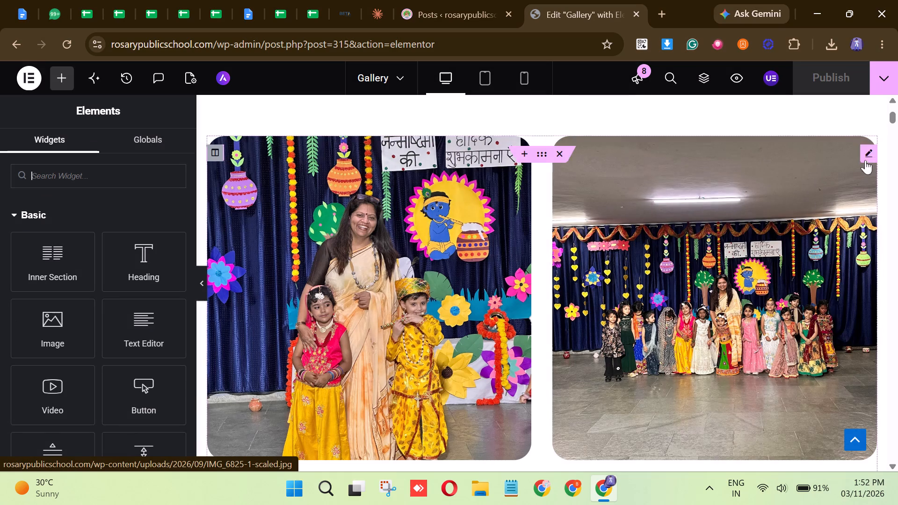
left_click(862, 155)
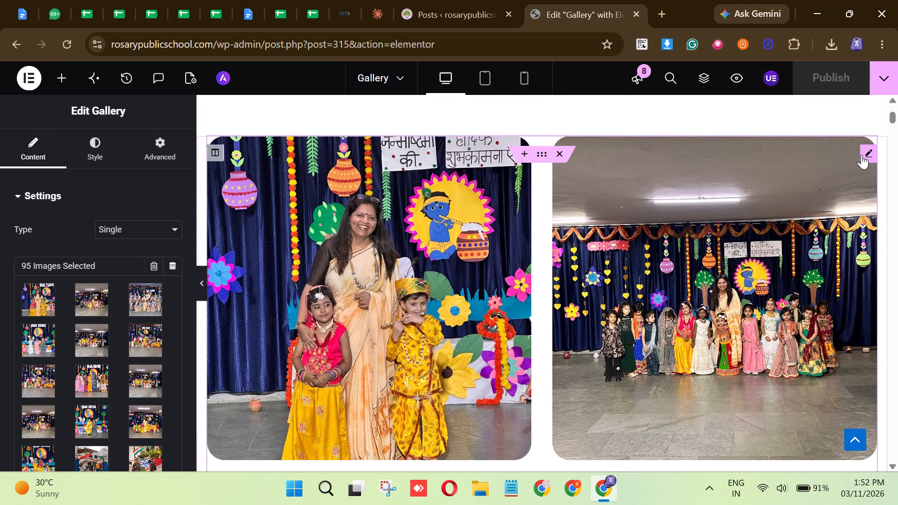
Review the gallery widget's selected images, layout settings, and the available Link and Type options.
left_click(110, 266)
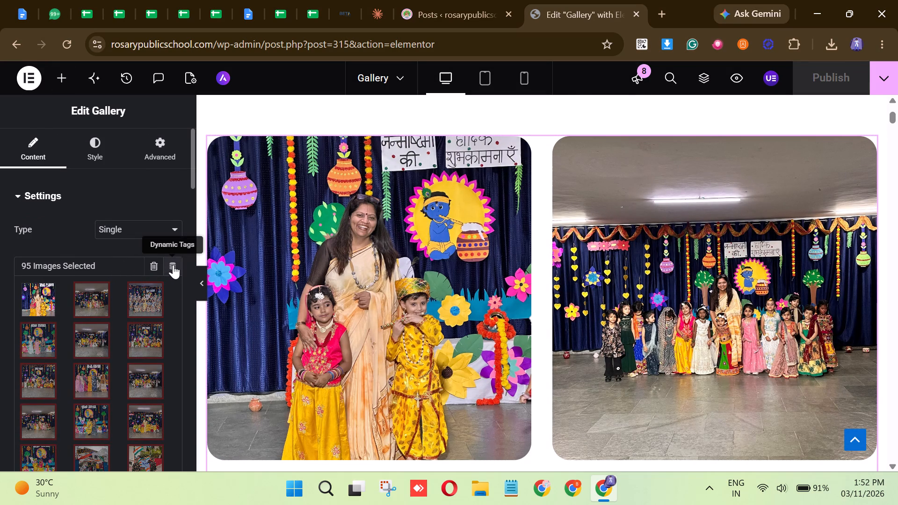
scroll(172, 273, "down", 12)
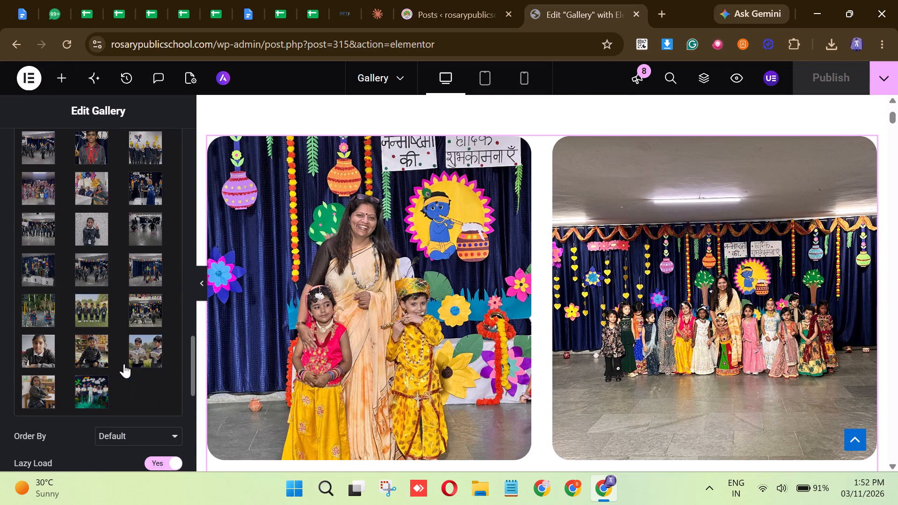
scroll(124, 363, "up", 2)
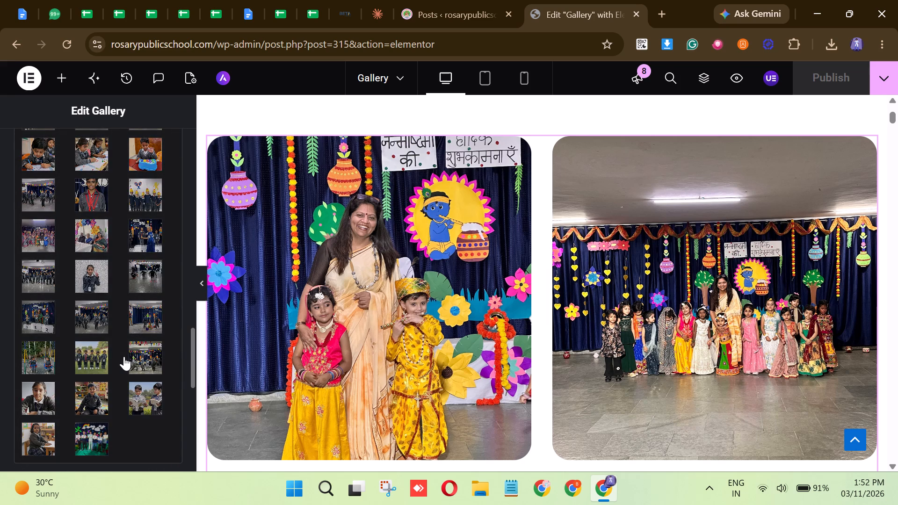
scroll(124, 356, "down", 2)
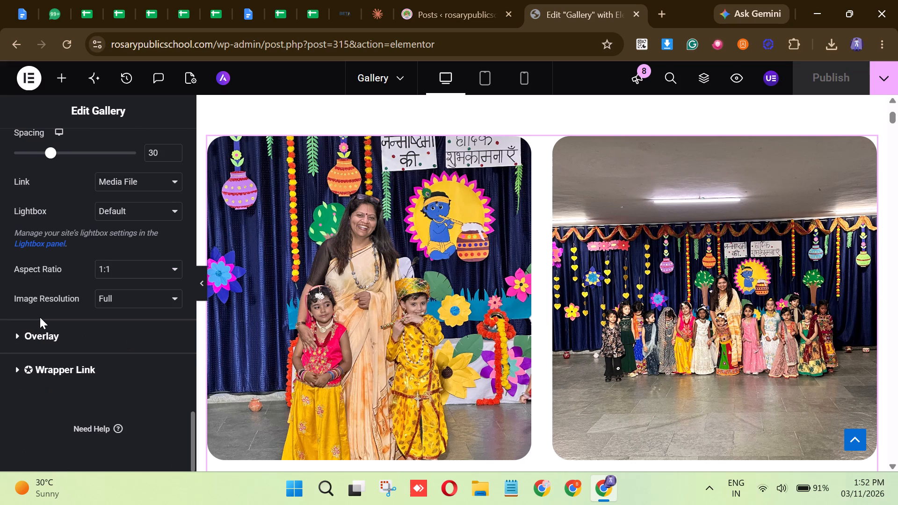
scroll(43, 314, "up", 1)
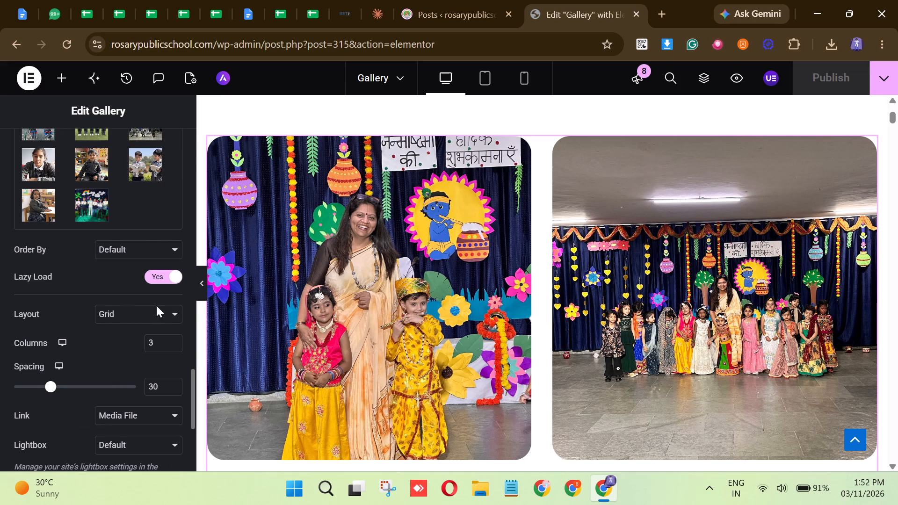
left_click(105, 409)
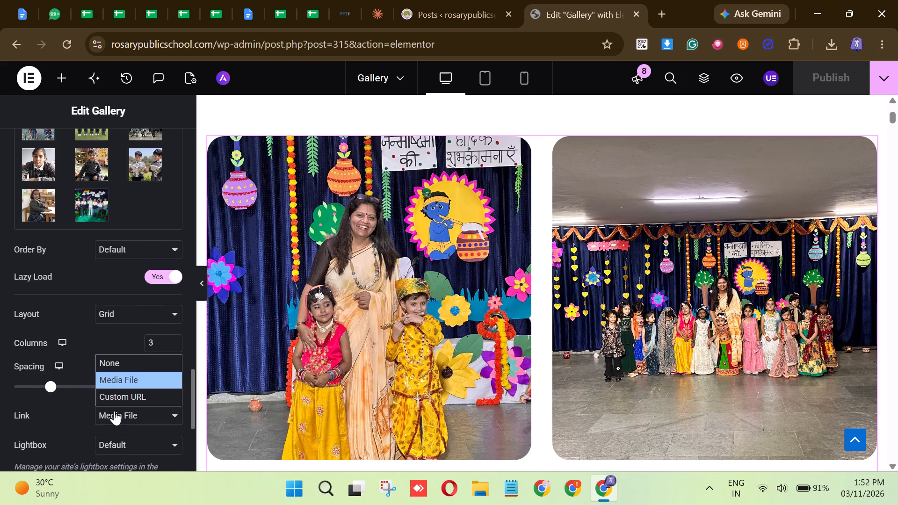
left_click(114, 411)
scroll(56, 215, "up", 5)
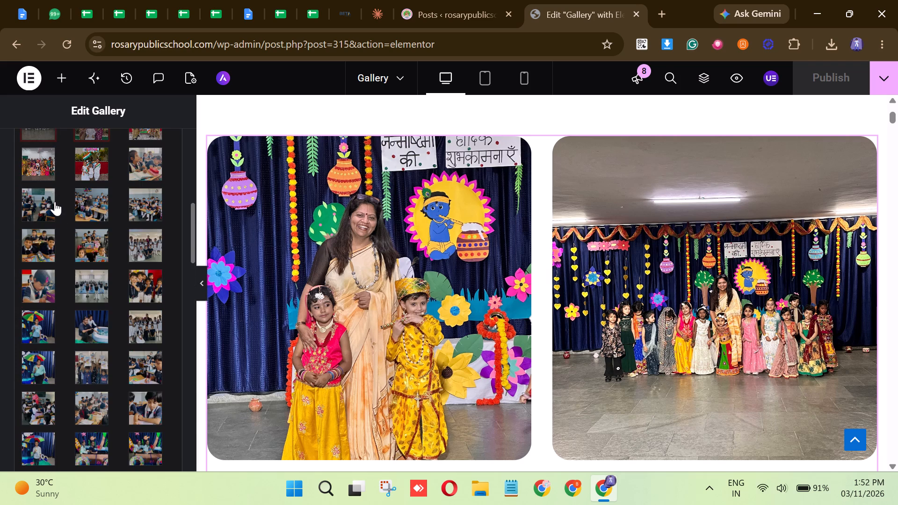
scroll(55, 202, "up", 3)
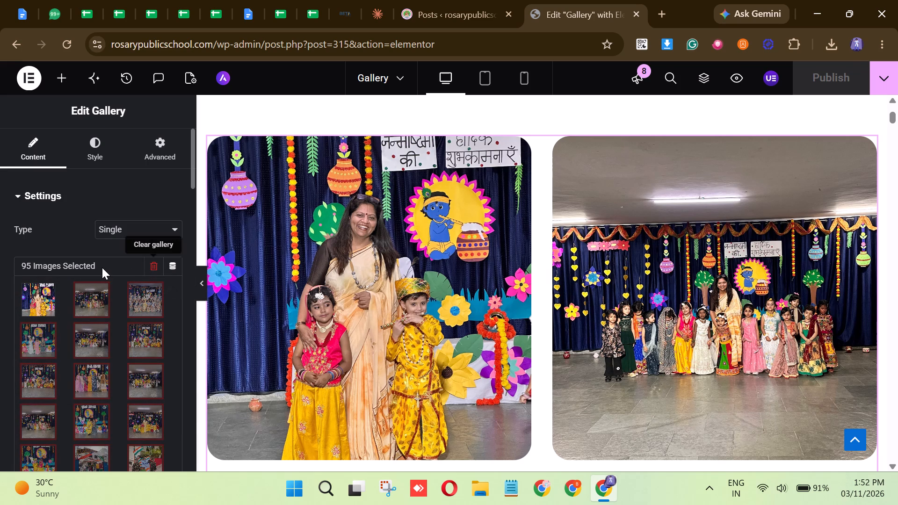
left_click(102, 267)
left_click(167, 234)
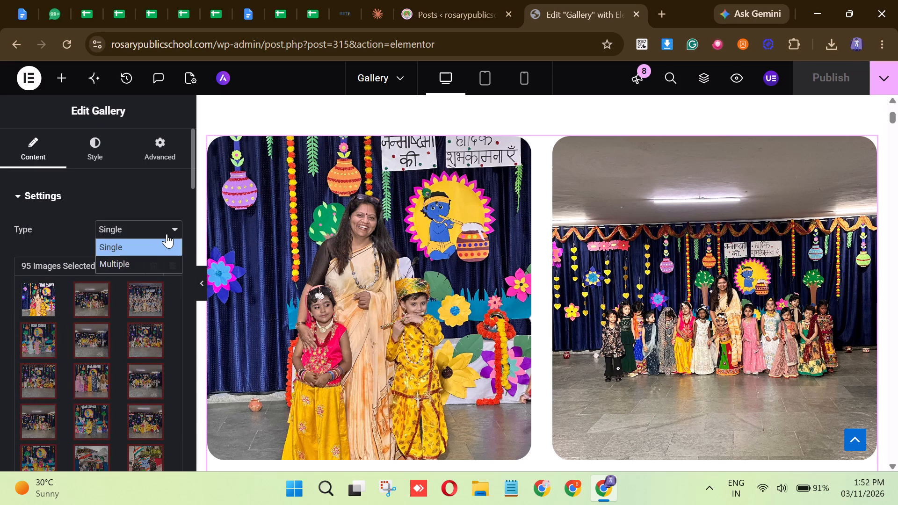
left_click(167, 234)
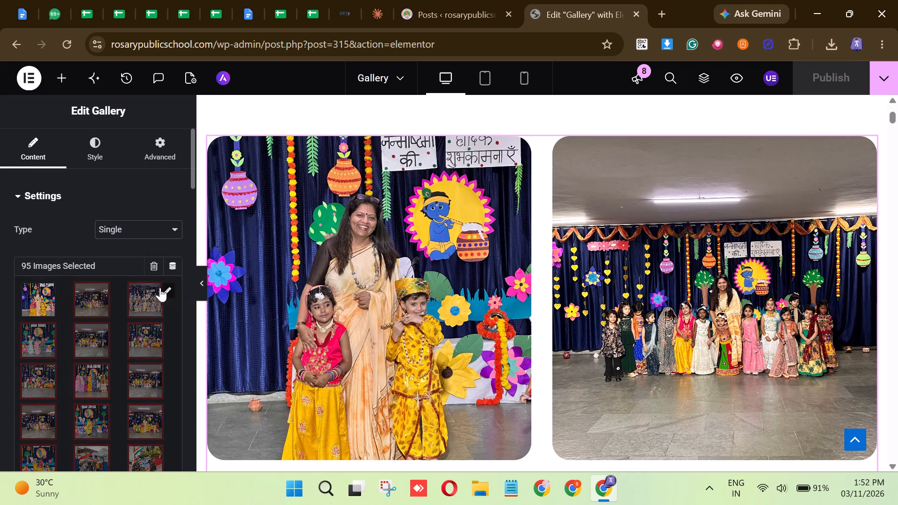
Open the widget's image selection for editing and insert the gallery with its current images.
left_click(165, 289)
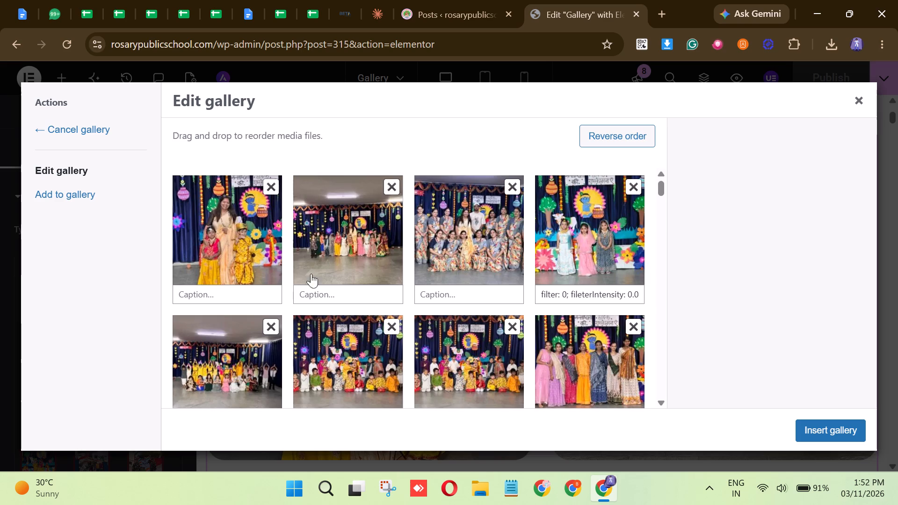
left_click(811, 426)
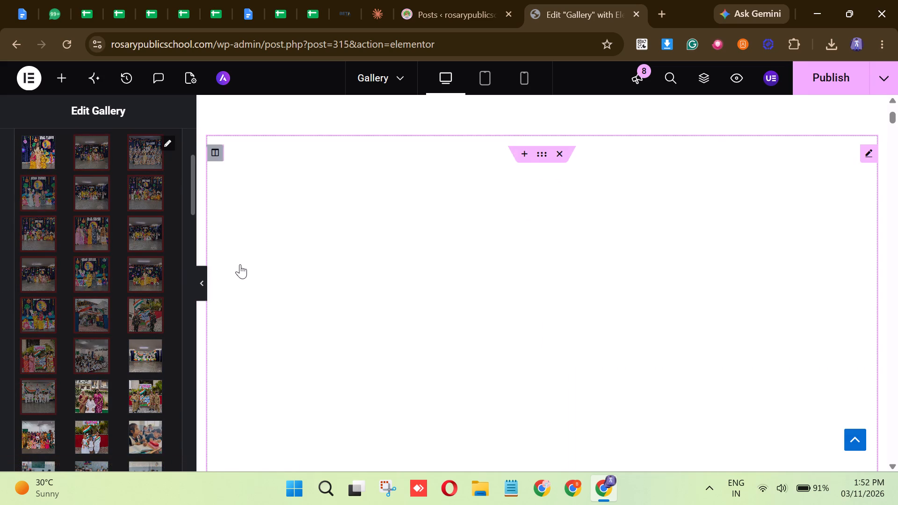
Review the whole Gallery page preview down to the footer and back to the page heading.
scroll(401, 284, "up", 5)
scroll(401, 284, "down", 14)
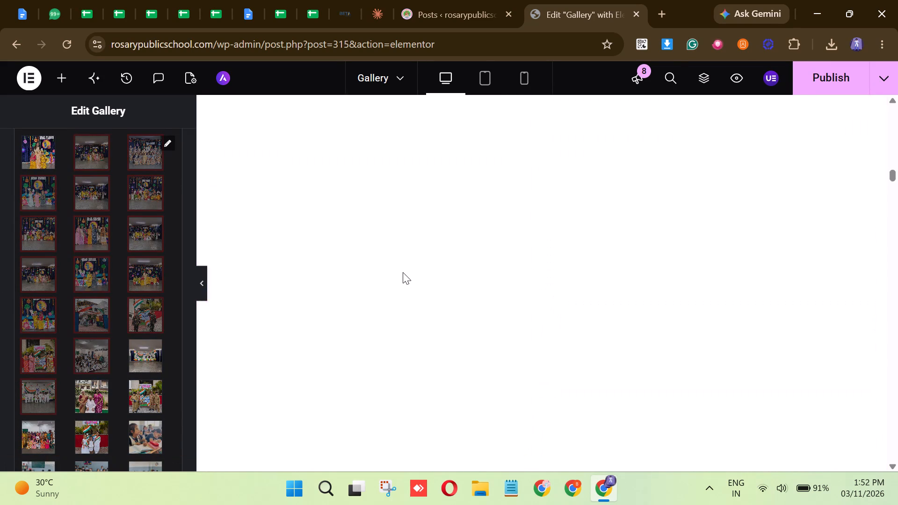
scroll(403, 272, "down", 20)
scroll(403, 272, "down", 17)
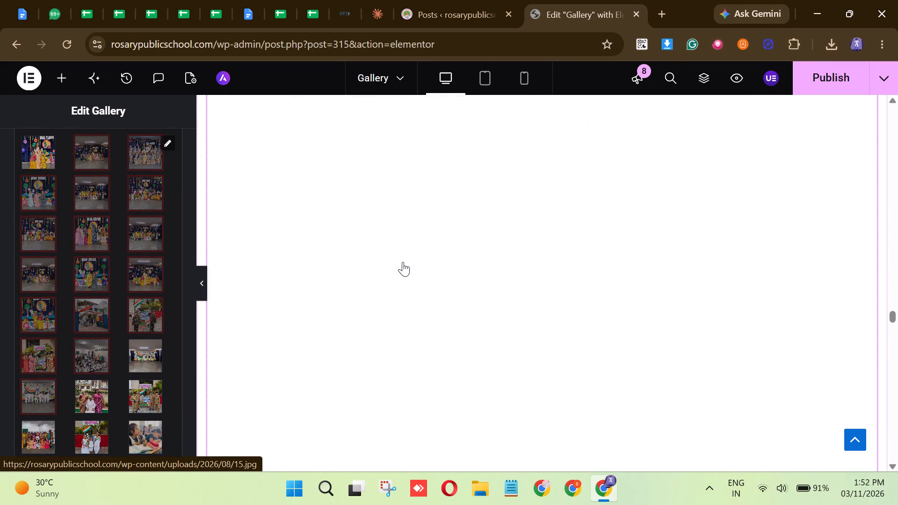
scroll(403, 262, "down", 20)
scroll(403, 262, "down", 11)
scroll(403, 262, "up", 2)
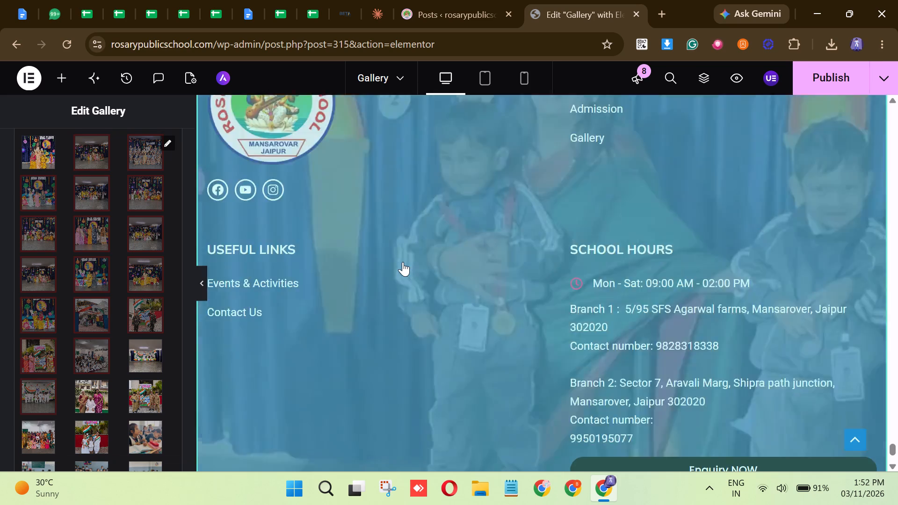
scroll(403, 262, "up", 9)
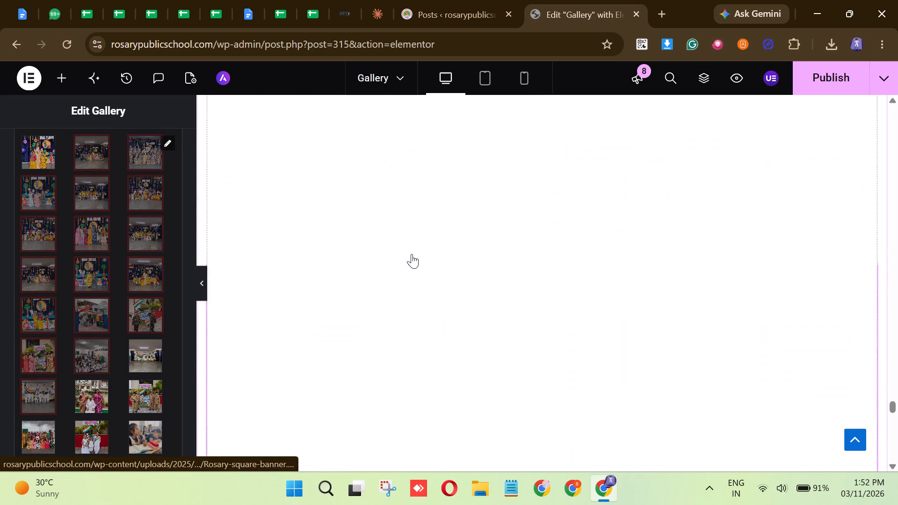
scroll(412, 254, "up", 11)
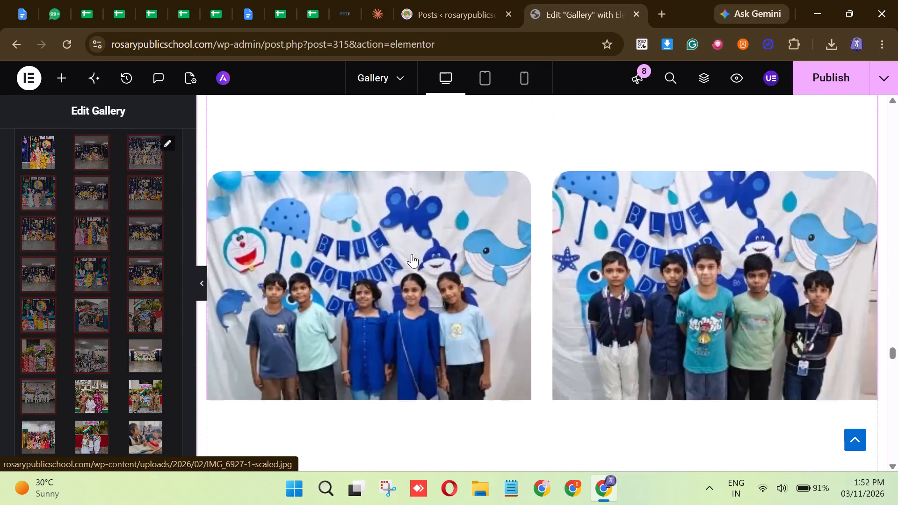
scroll(412, 254, "up", 13)
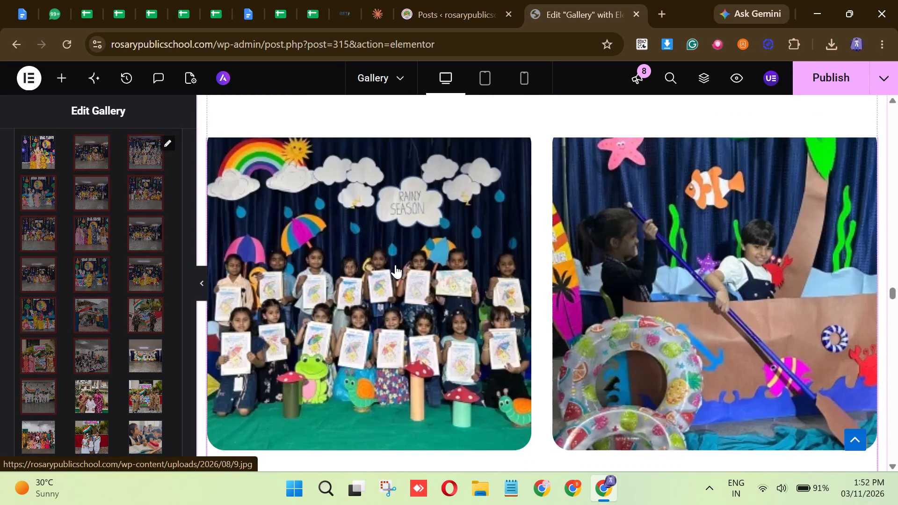
scroll(395, 265, "up", 19)
scroll(395, 265, "up", 20)
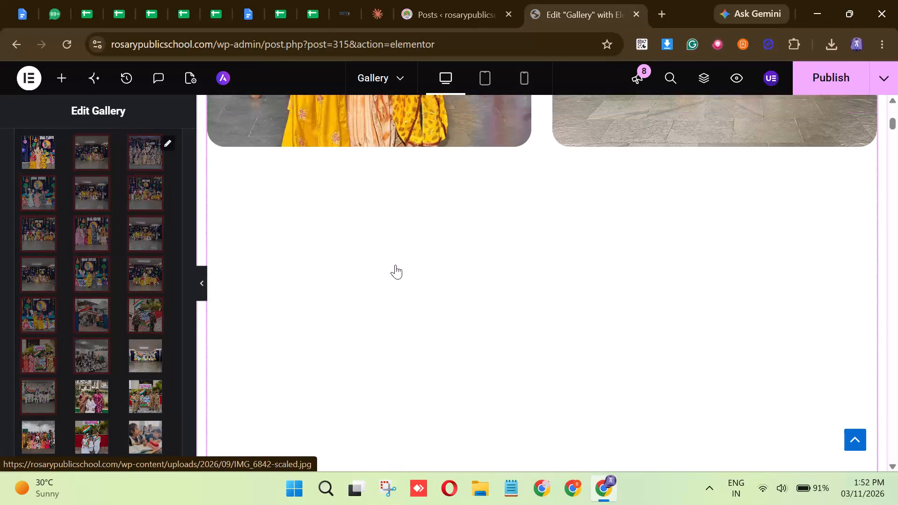
scroll(395, 265, "up", 6)
scroll(102, 219, "up", 2)
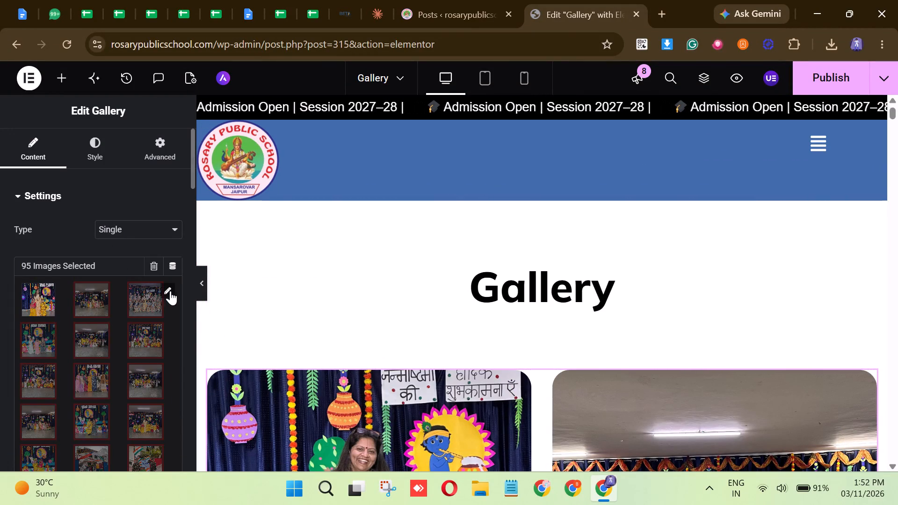
Start adding new images to the gallery by file upload and browse to the Downloads folder.
left_click(170, 291)
left_click(67, 191)
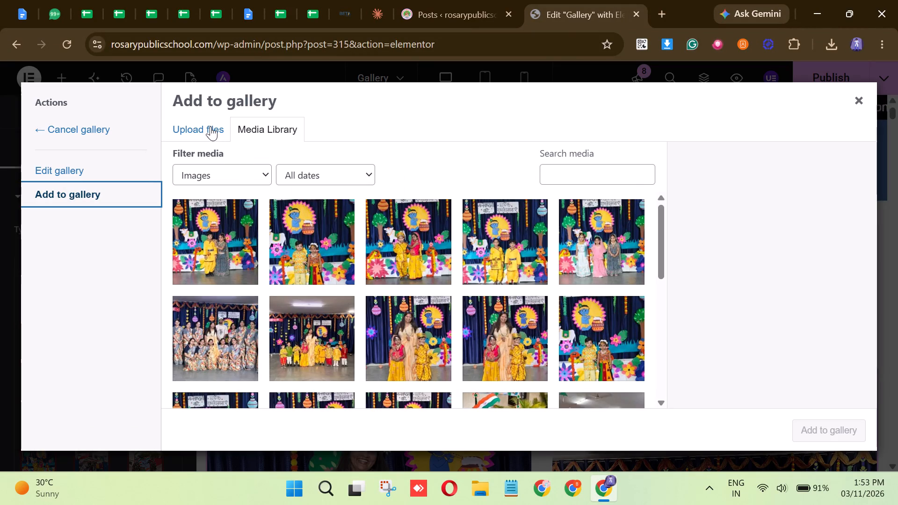
left_click(210, 126)
left_click(536, 289)
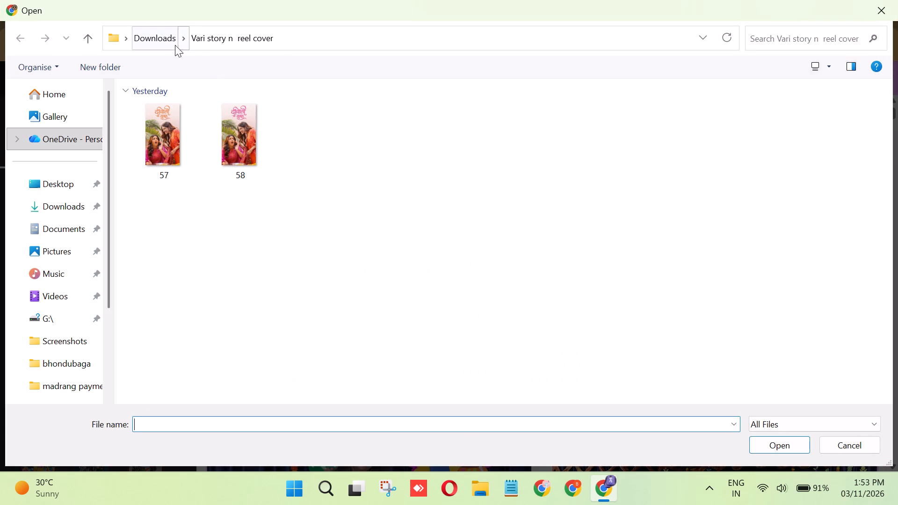
left_click(163, 45)
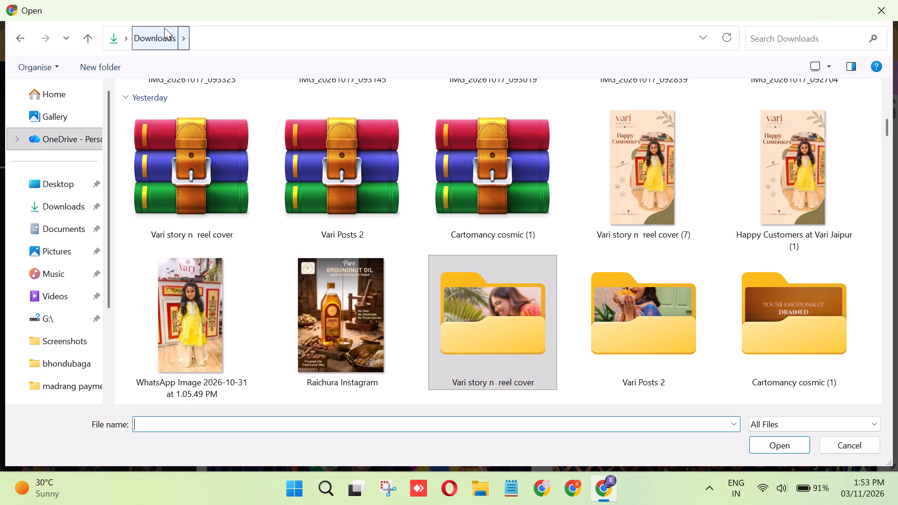
Look through the Downloads folder to check which school event photos are listed under Today.
scroll(366, 230, "up", 9)
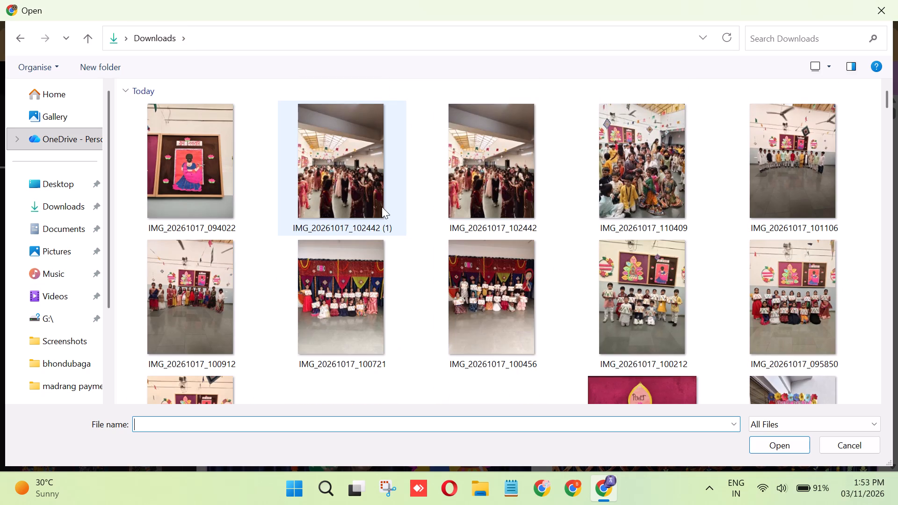
scroll(440, 230, "down", 2)
scroll(441, 230, "up", 1)
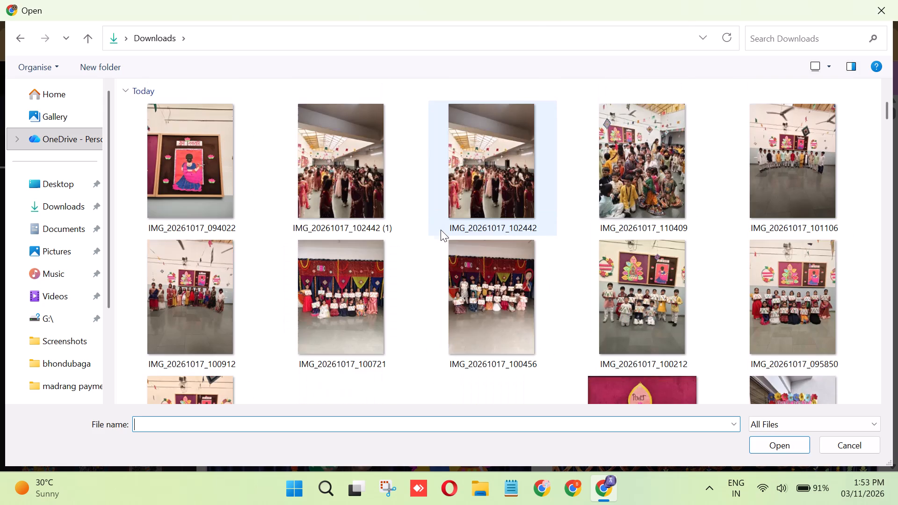
scroll(441, 230, "up", 2)
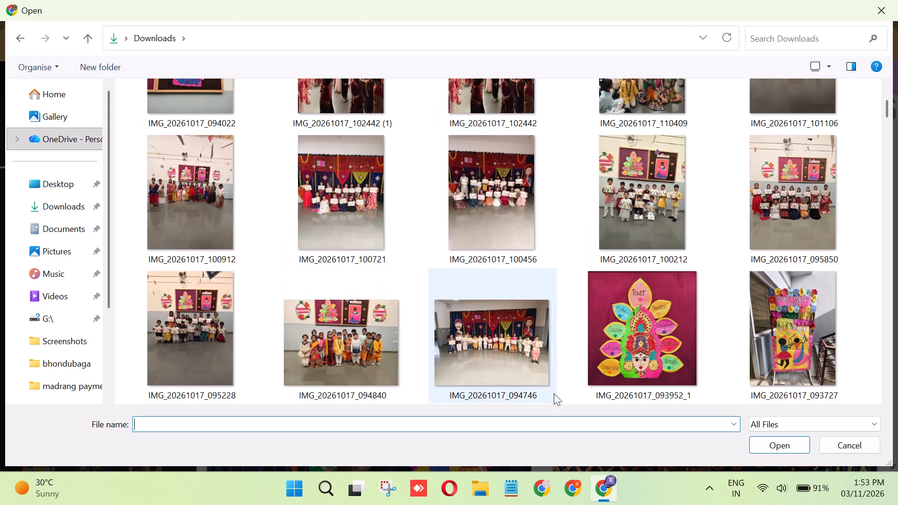
scroll(556, 371, "up", 5)
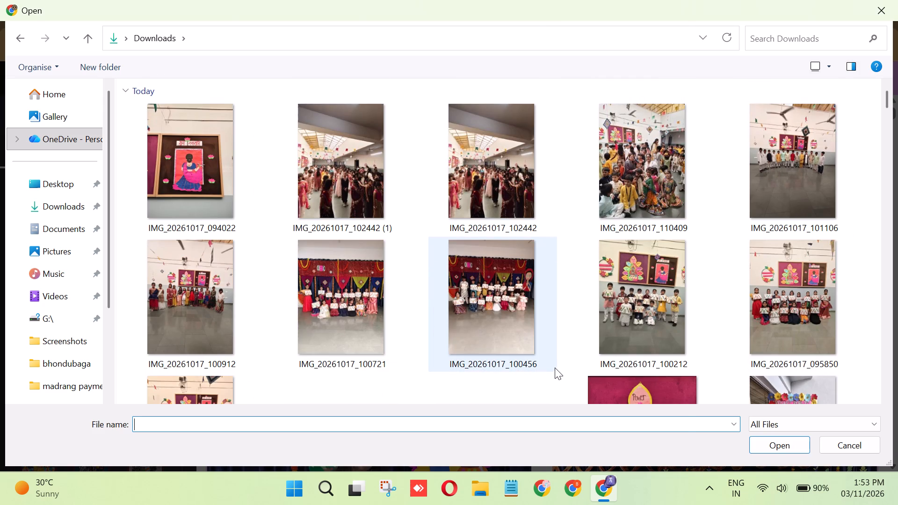
scroll(554, 353, "down", 1)
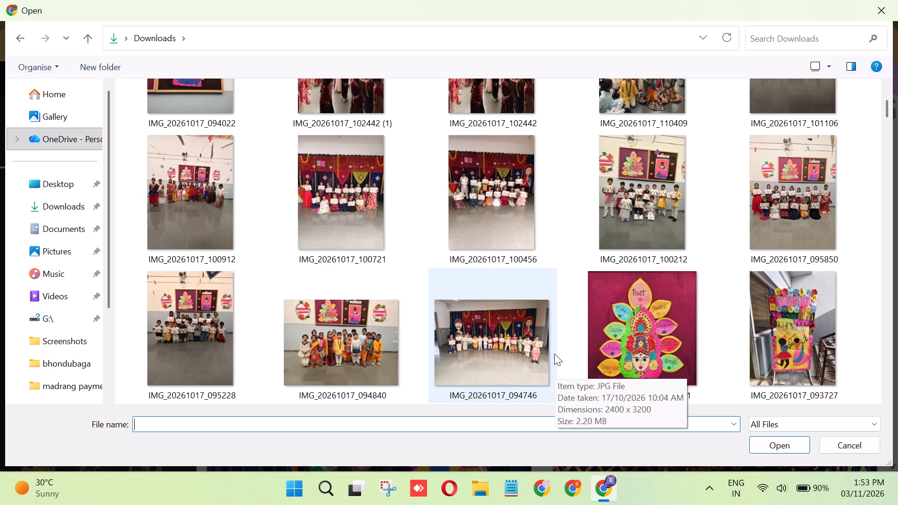
scroll(554, 353, "down", 1)
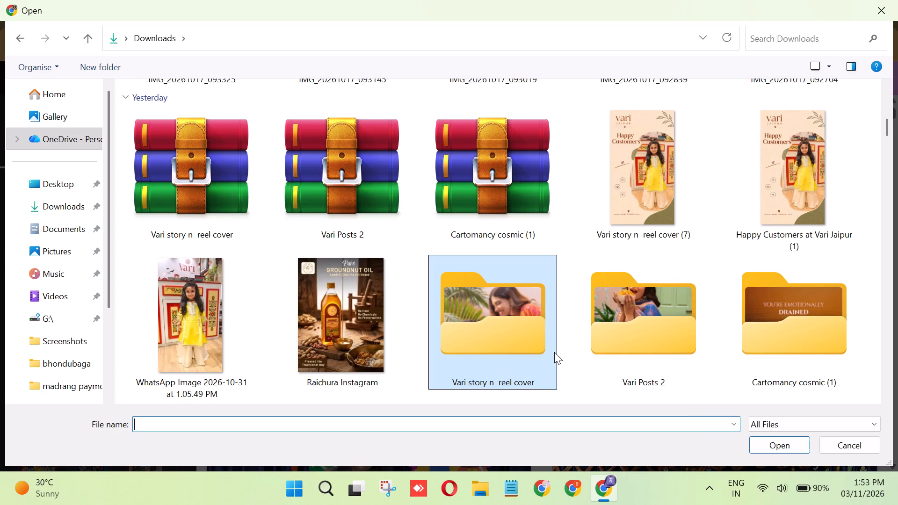
scroll(554, 352, "down", 3)
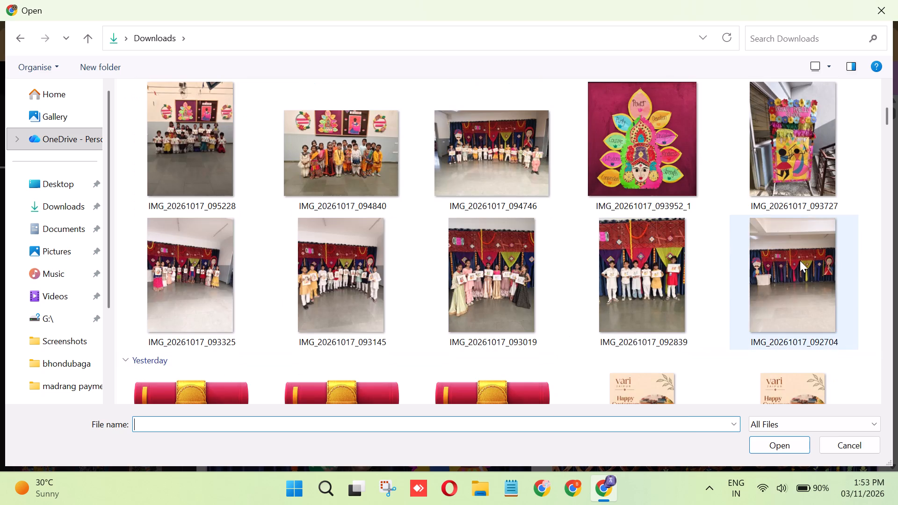
left_click_drag(885, 118, 887, 137)
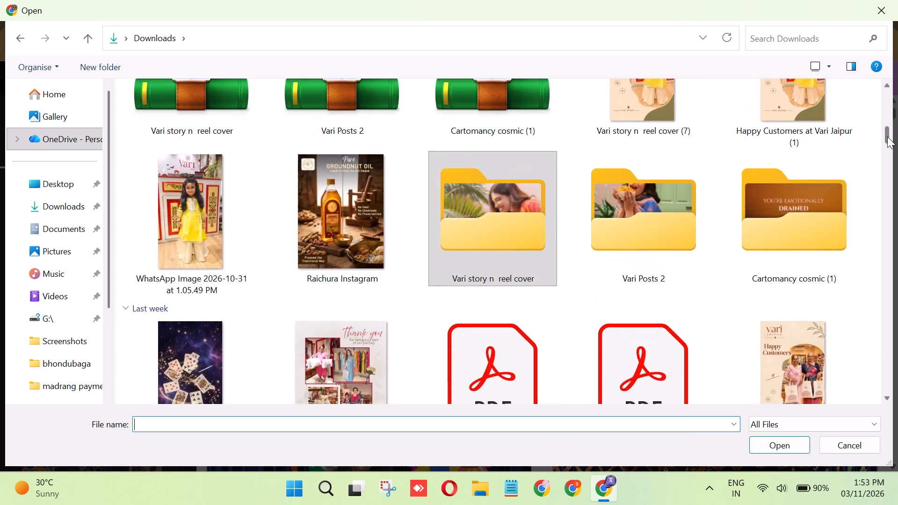
left_click_drag(887, 137, 884, 116)
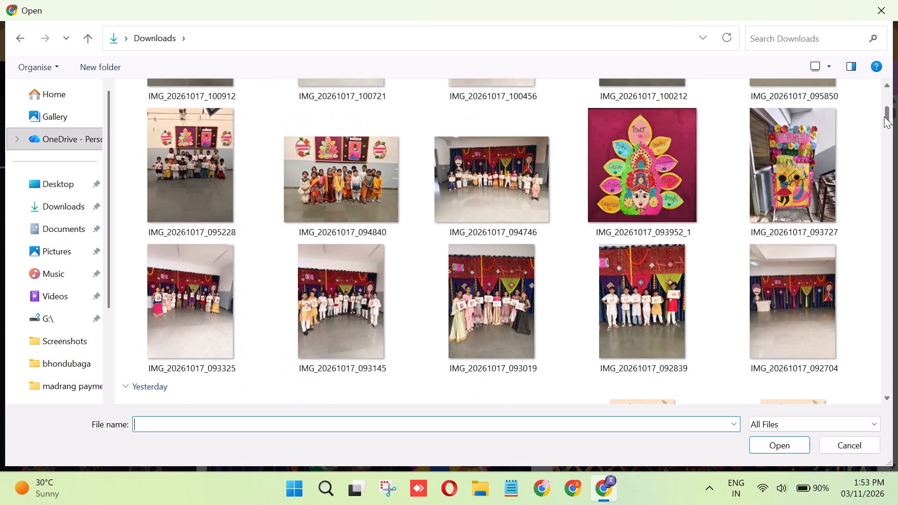
left_click_drag(884, 116, 881, 83)
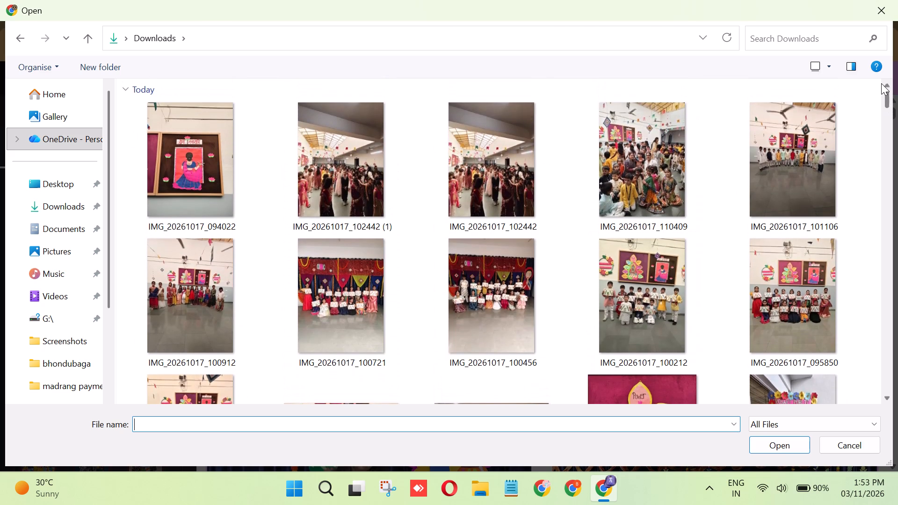
left_click_drag(881, 83, 887, 125)
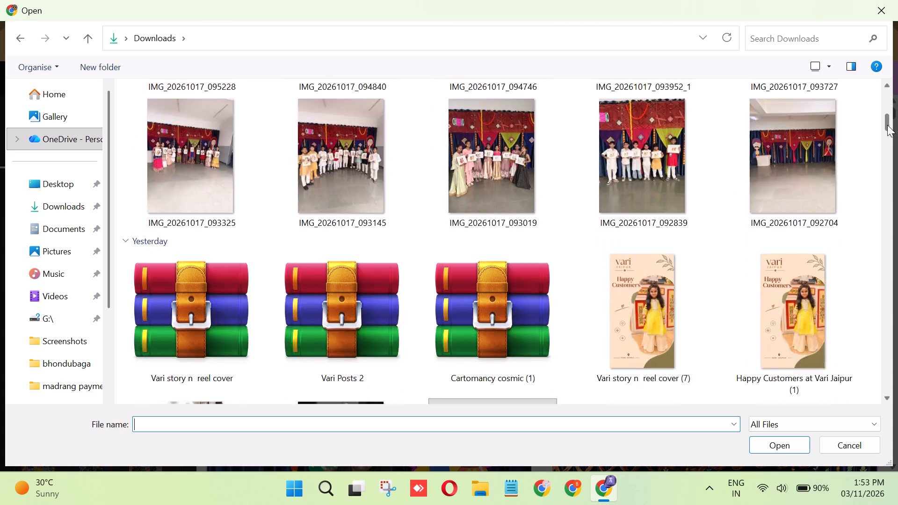
left_click_drag(887, 125, 890, 123)
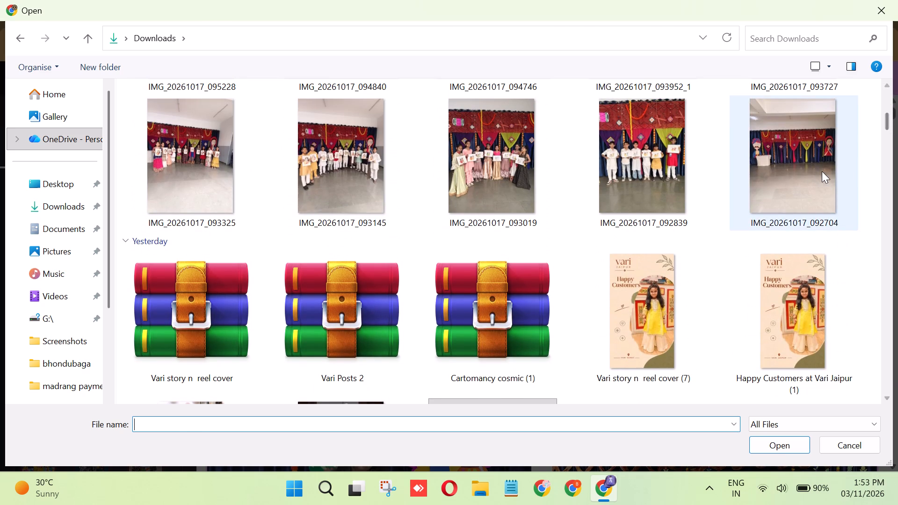
Select all the IMG_20261017 event photos grouped under Today in Downloads and upload them to the gallery's media library.
left_click(816, 171)
left_click(675, 198, "ctrl")
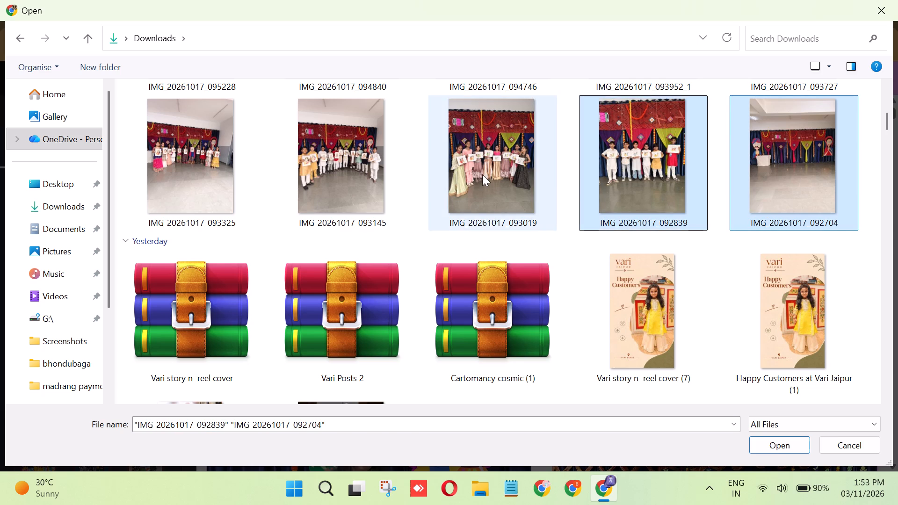
left_click(482, 174, "ctrl")
left_click(353, 168, "ctrl")
left_click(233, 176, "ctrl")
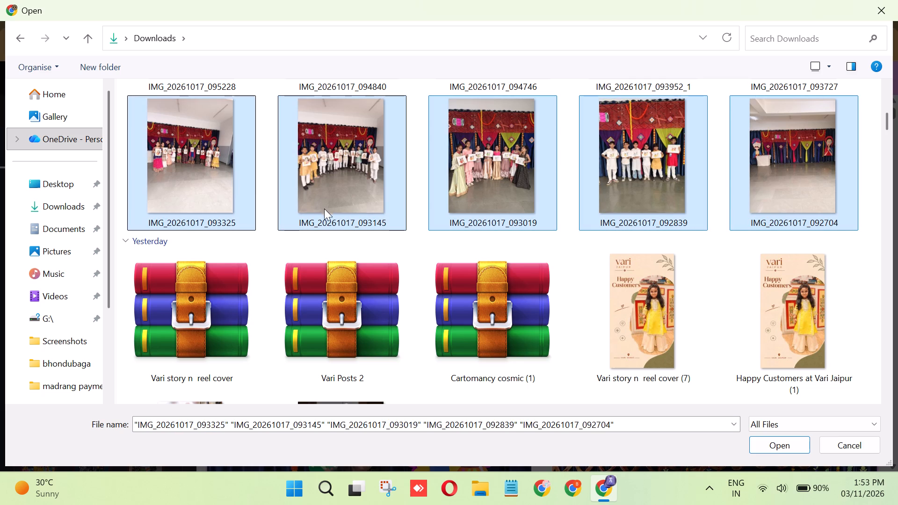
scroll(498, 238, "up", 2)
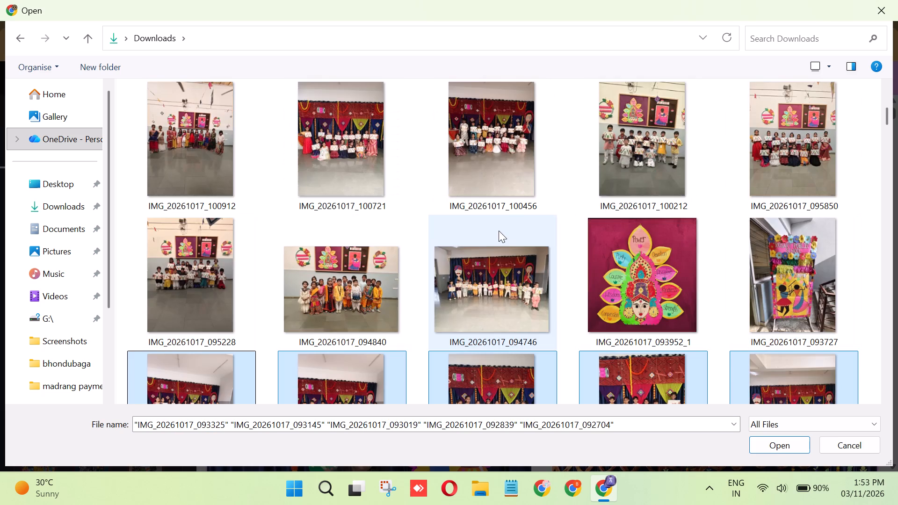
scroll(499, 231, "up", 1)
left_click(753, 298, "ctrl")
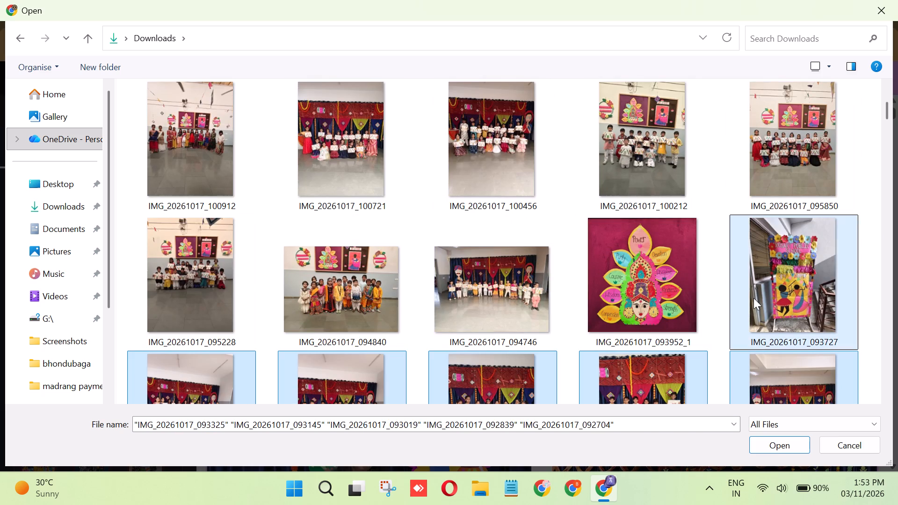
left_click(506, 288, "ctrl")
left_click(361, 288, "ctrl")
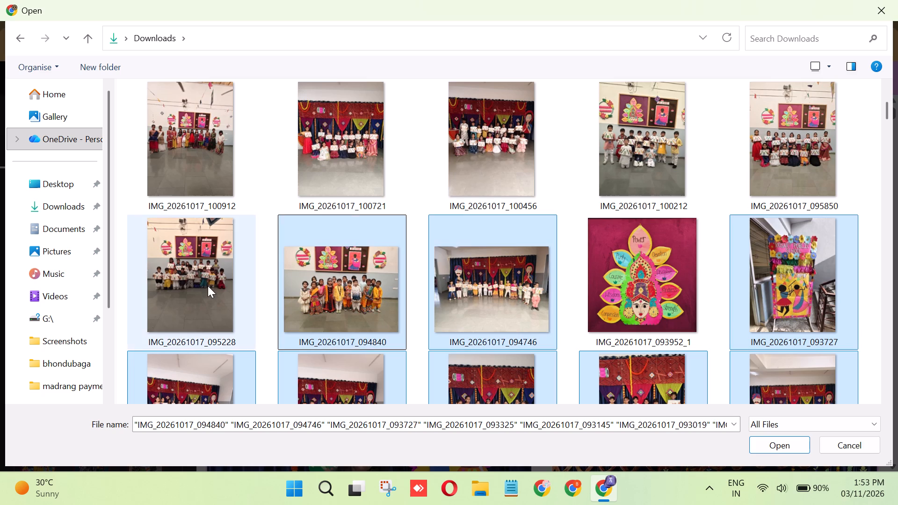
left_click(208, 286, "ctrl")
left_click(632, 256, "ctrl")
left_click(772, 166, "ctrl")
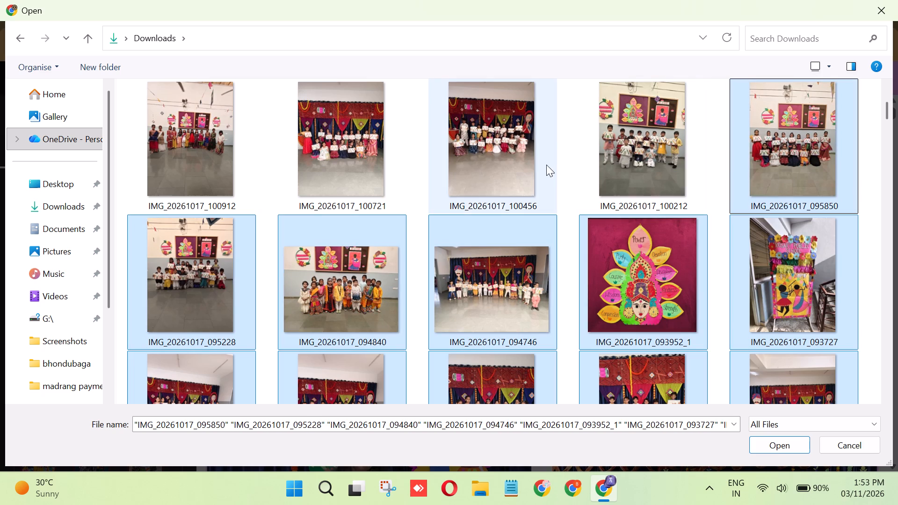
left_click(228, 164, "ctrl")
left_click(331, 147, "ctrl")
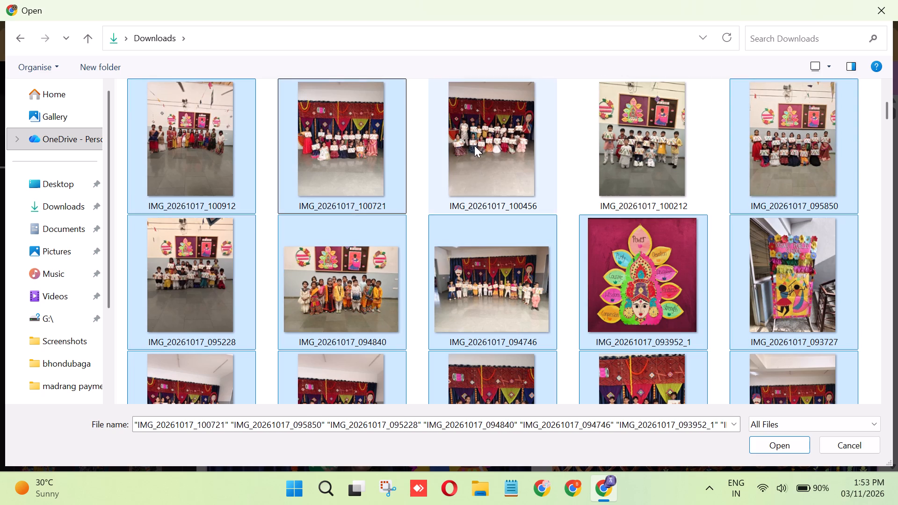
left_click(474, 145, "ctrl")
left_click(608, 143, "ctrl")
scroll(621, 149, "up", 1)
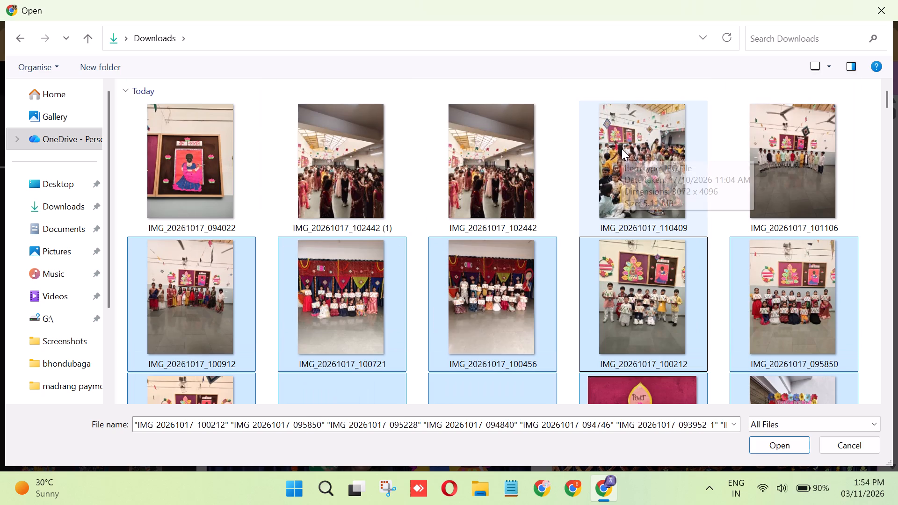
scroll(622, 149, "up", 1)
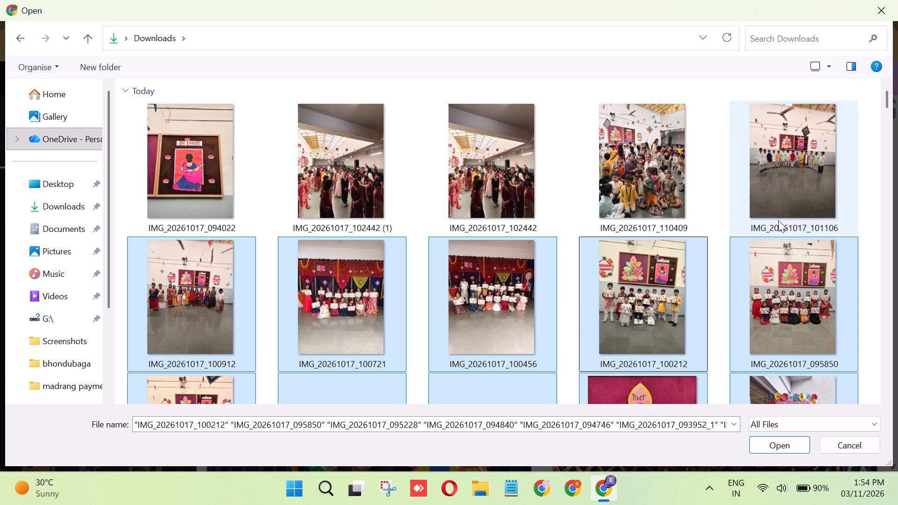
left_click(215, 211, "ctrl")
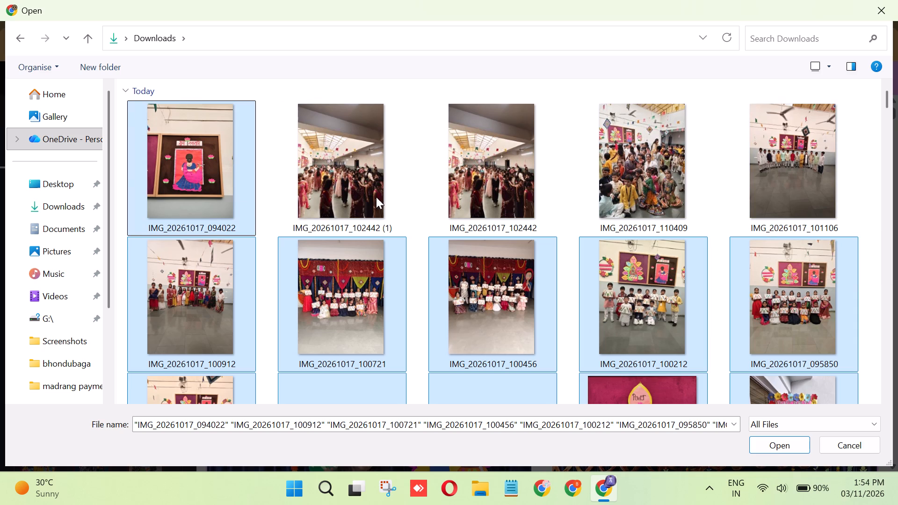
left_click(376, 197, "ctrl")
left_click(555, 195, "ctrl")
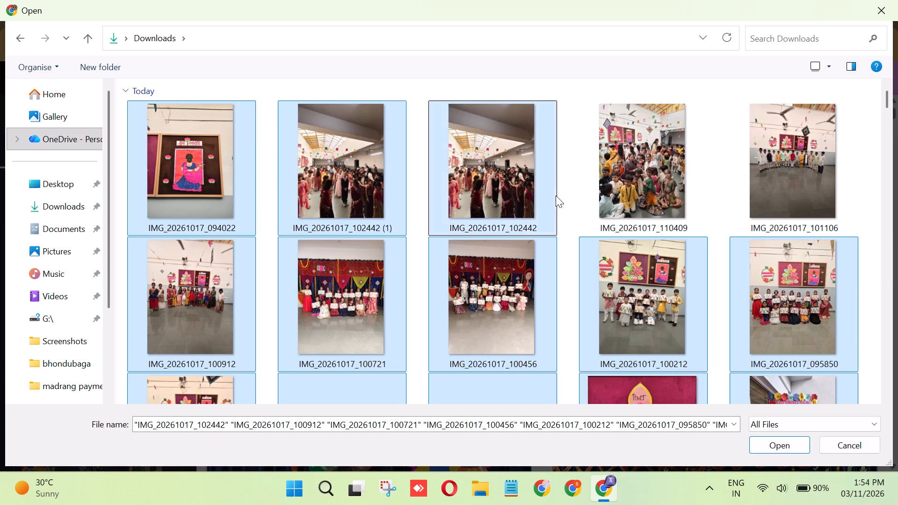
left_click(803, 185, "ctrl")
left_click(677, 187, "ctrl")
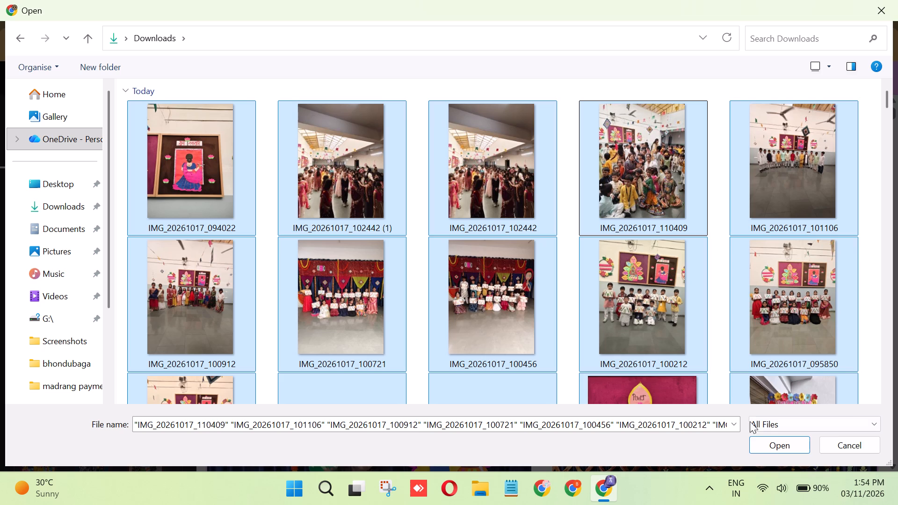
left_click(769, 443)
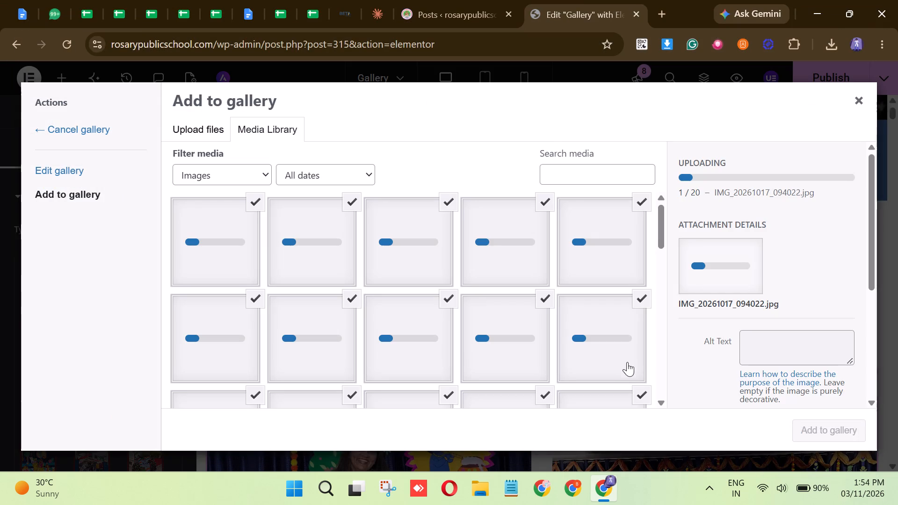
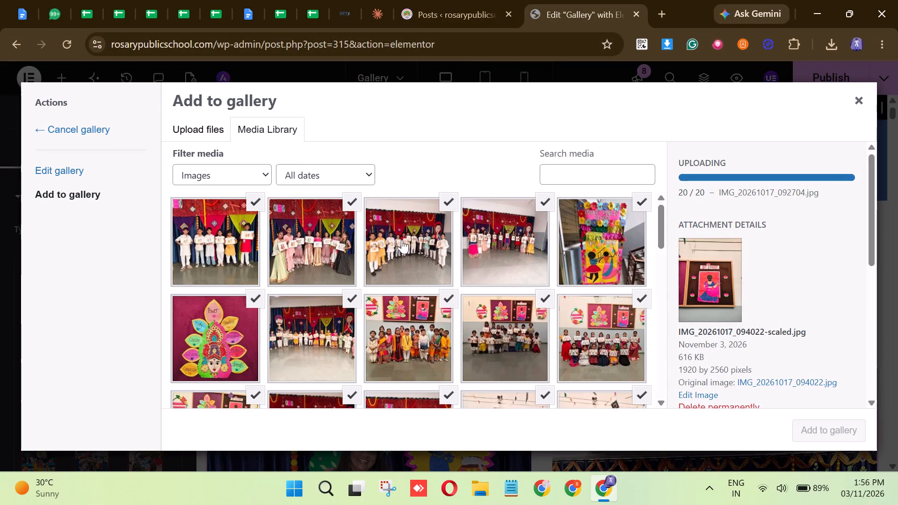
Look through the newly uploaded, selected event photos in the media library.
scroll(434, 289, "down", 3)
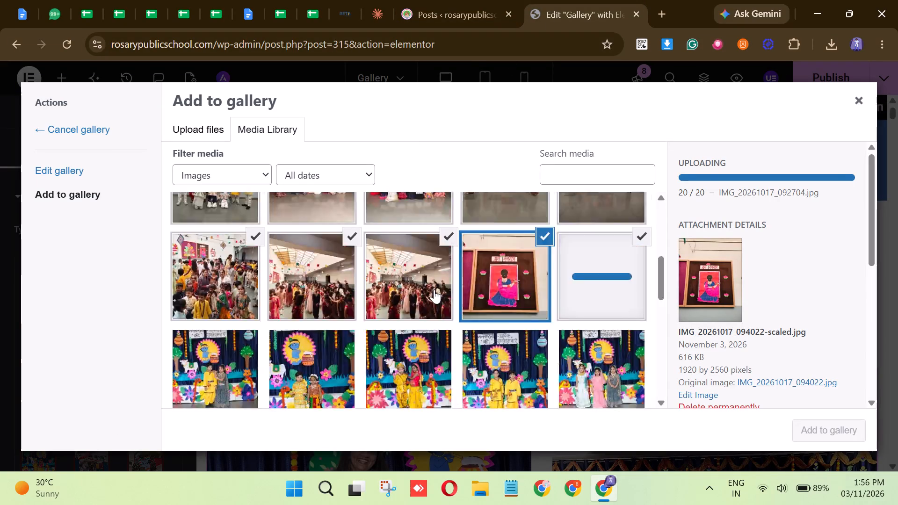
scroll(434, 289, "down", 5)
scroll(435, 286, "up", 1)
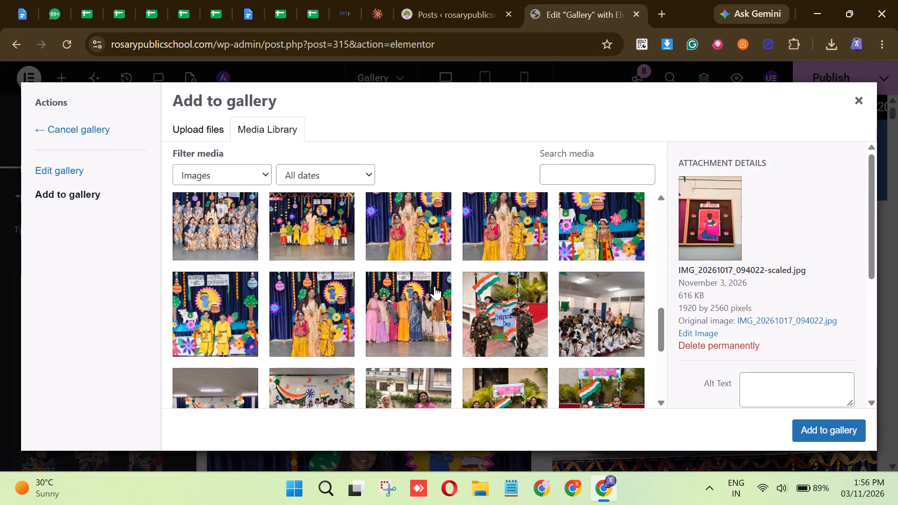
scroll(435, 286, "up", 4)
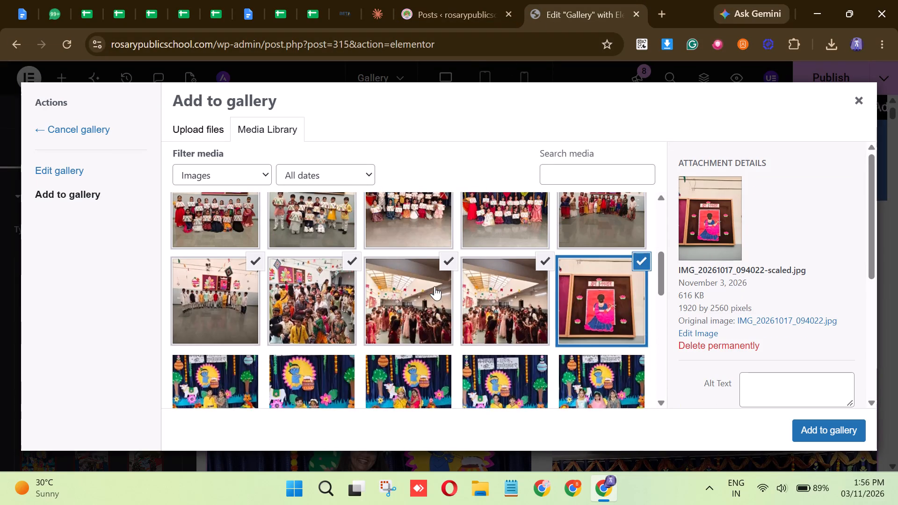
scroll(435, 286, "up", 1)
scroll(435, 286, "down", 1)
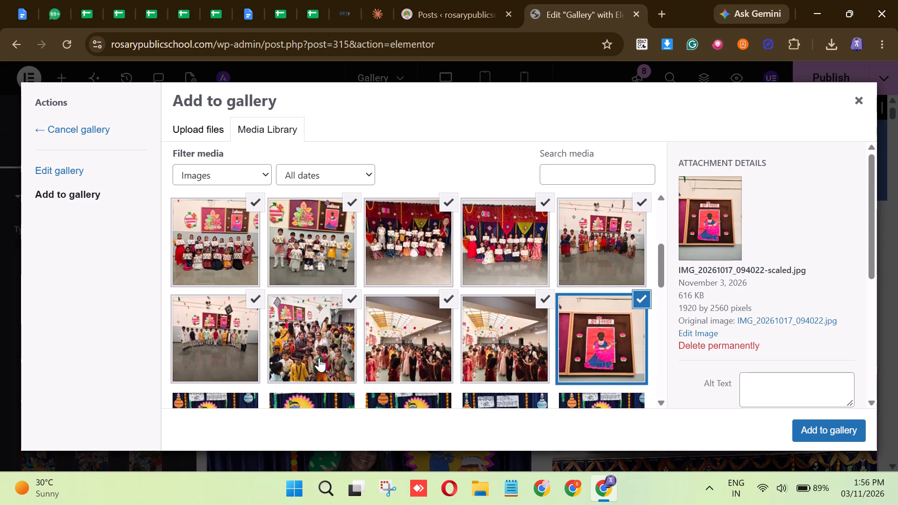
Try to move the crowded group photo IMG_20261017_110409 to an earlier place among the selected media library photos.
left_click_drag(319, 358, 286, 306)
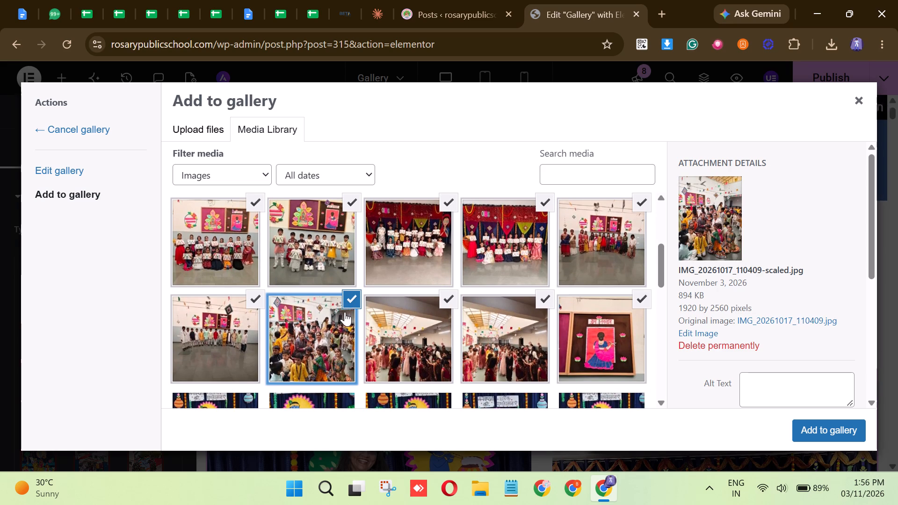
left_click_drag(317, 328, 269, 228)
Add the selected event photos from the media library to the gallery.
scroll(554, 330, "up", 5)
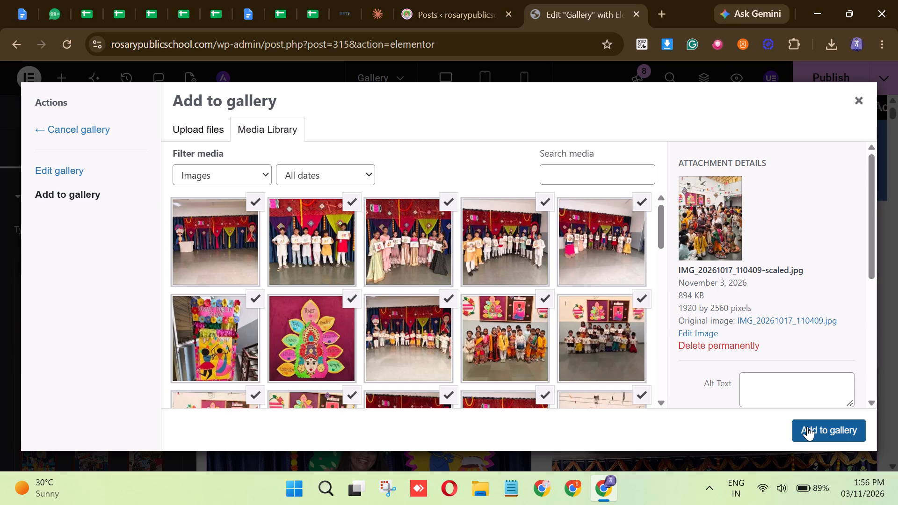
left_click(807, 426)
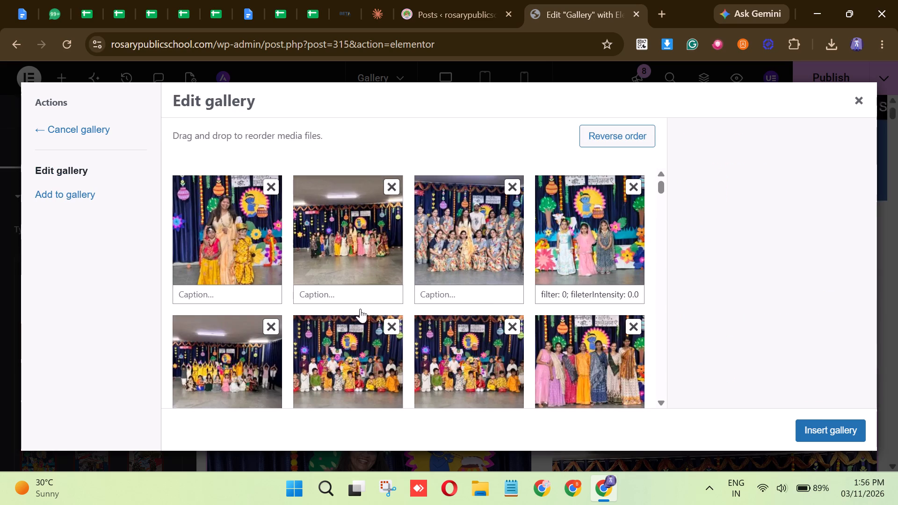
Check through the expanded image set and insert the updated gallery into the page.
scroll(356, 293, "up", 2)
scroll(355, 259, "down", 12)
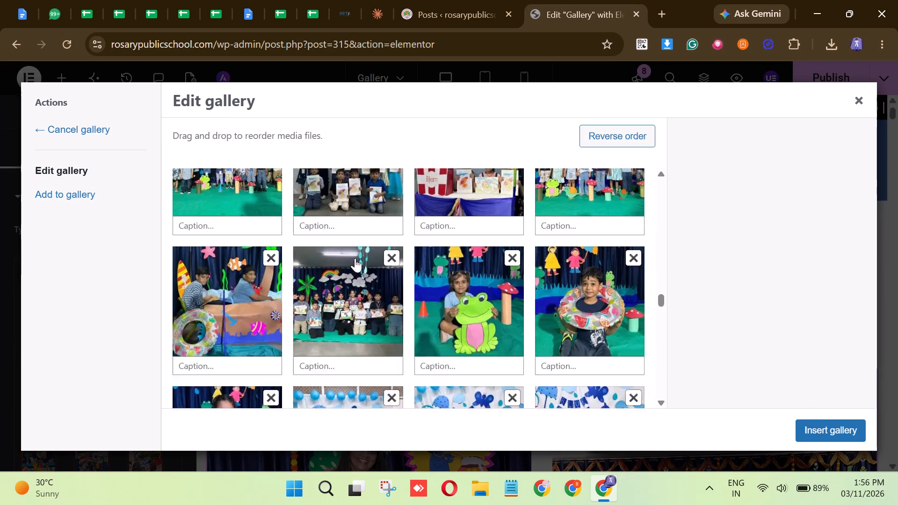
scroll(355, 258, "down", 10)
scroll(355, 258, "up", 17)
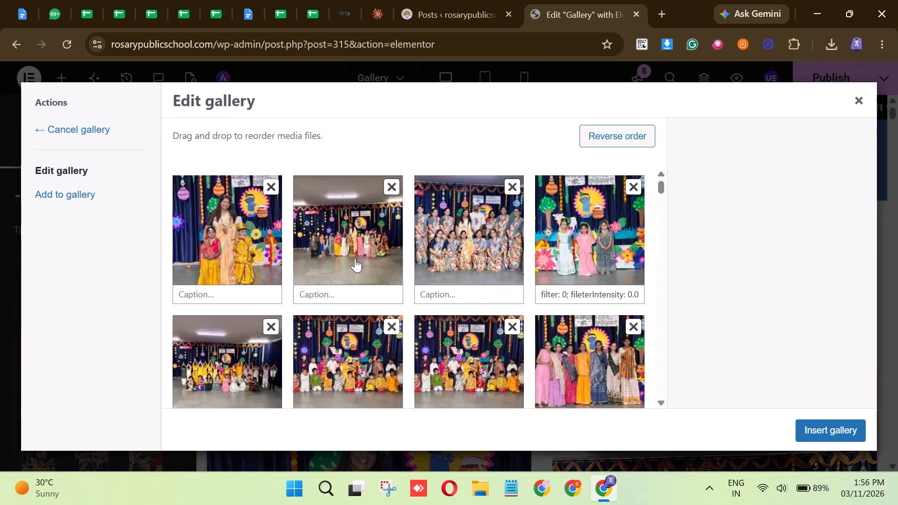
scroll(355, 258, "up", 3)
left_click(813, 429)
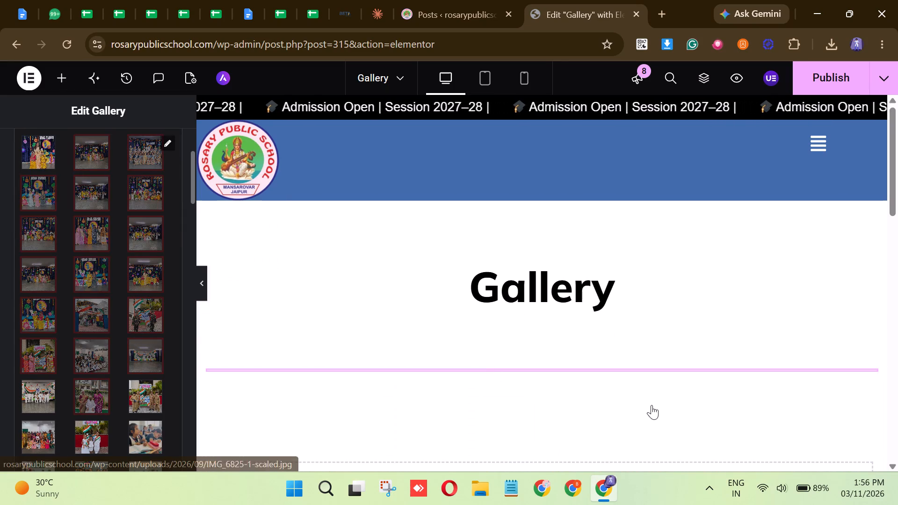
Review the page preview and the gallery widget's thumbnails down to the newly added event photos.
scroll(472, 352, "down", 2)
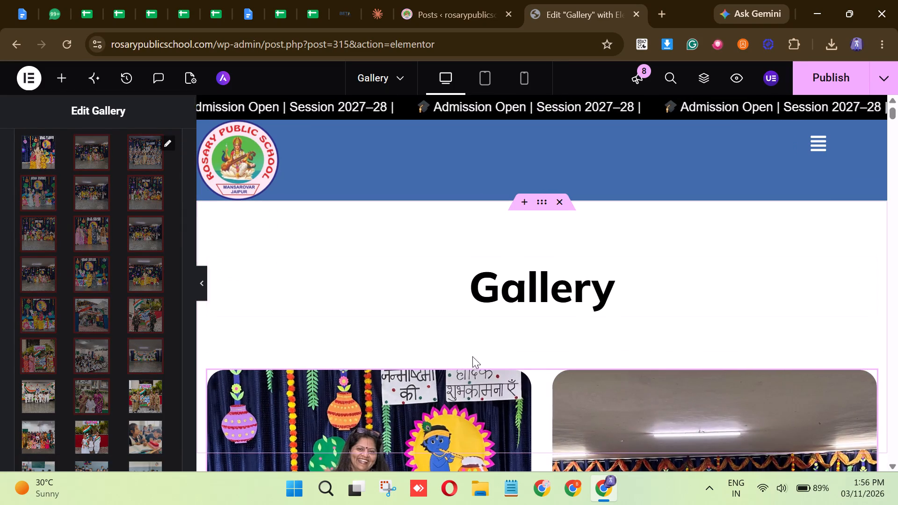
scroll(472, 356, "down", 1)
scroll(472, 356, "up", 2)
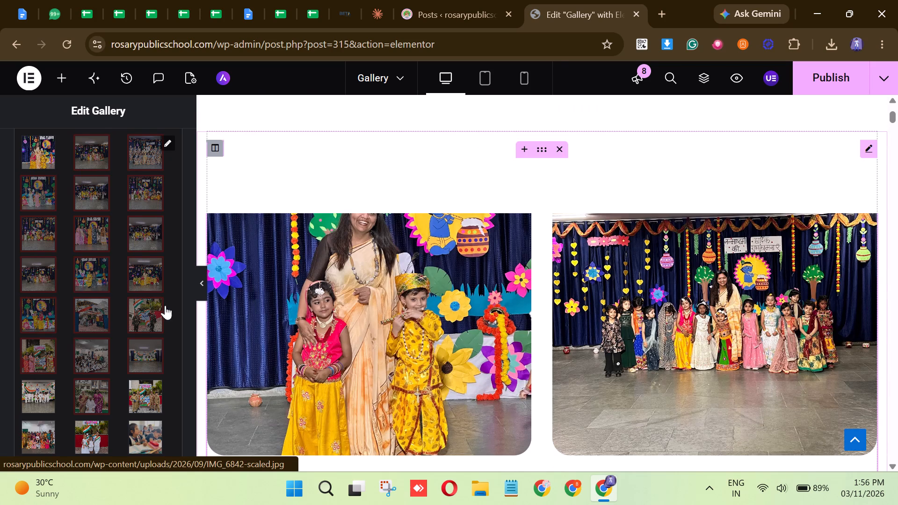
scroll(117, 305, "down", 15)
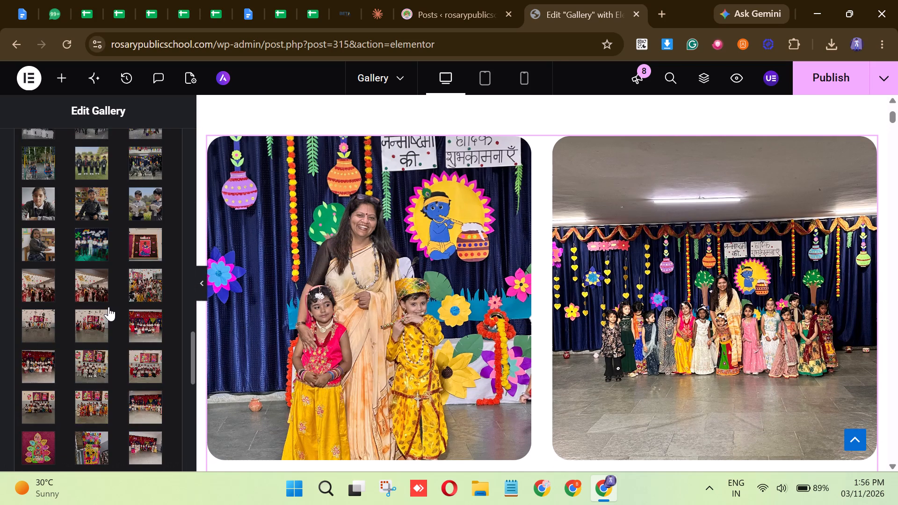
scroll(109, 307, "down", 3)
scroll(109, 307, "up", 2)
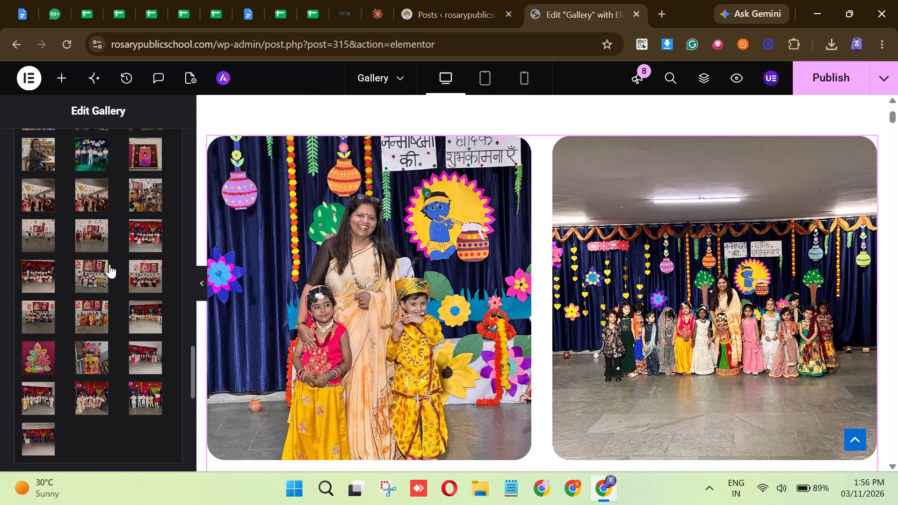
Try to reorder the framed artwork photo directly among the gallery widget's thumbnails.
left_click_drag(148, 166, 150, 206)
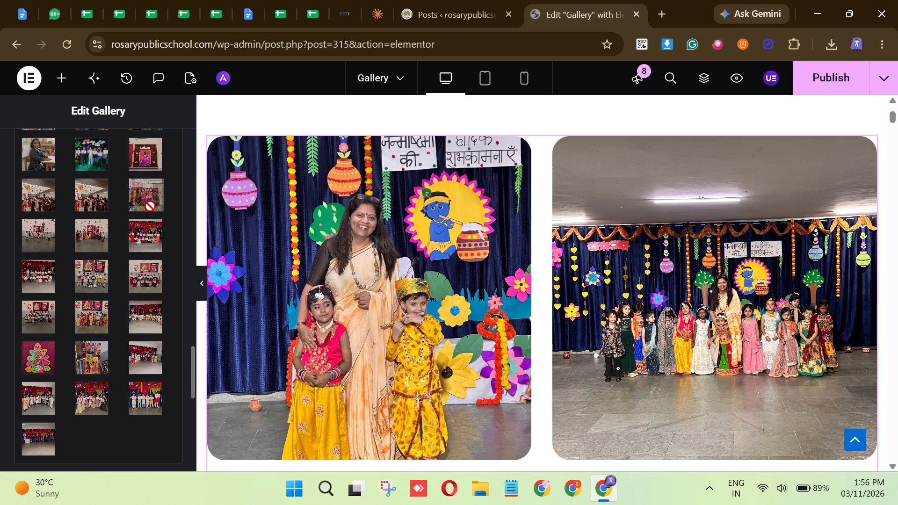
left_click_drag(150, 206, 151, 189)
Reopen the gallery widget's image set for editing.
scroll(145, 183, "up", 8)
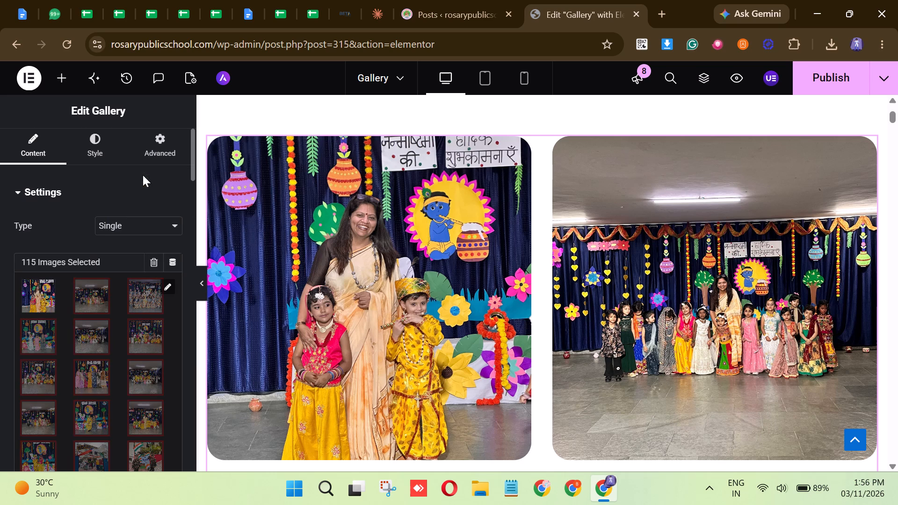
left_click(170, 285)
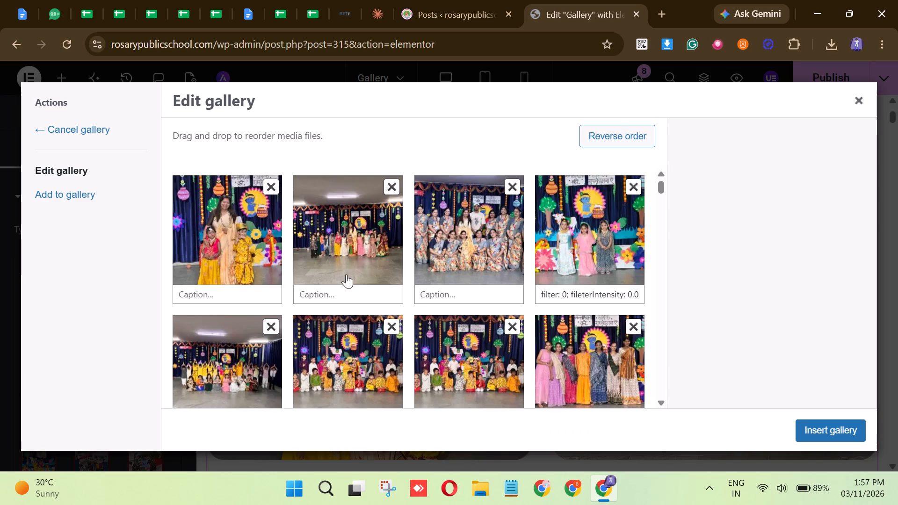
Examine the new event photos at the end of the gallery order to choose one for the front.
scroll(366, 312, "down", 20)
scroll(366, 312, "down", 5)
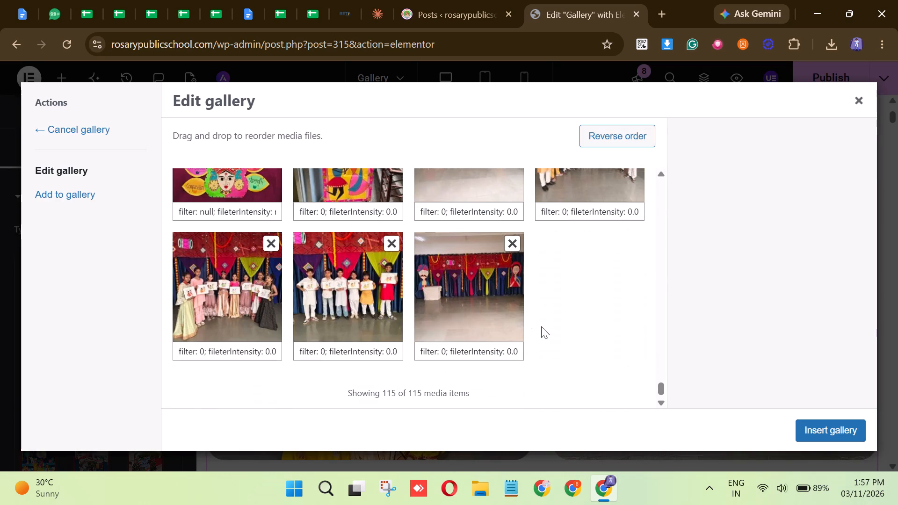
left_click_drag(541, 319, 284, 260)
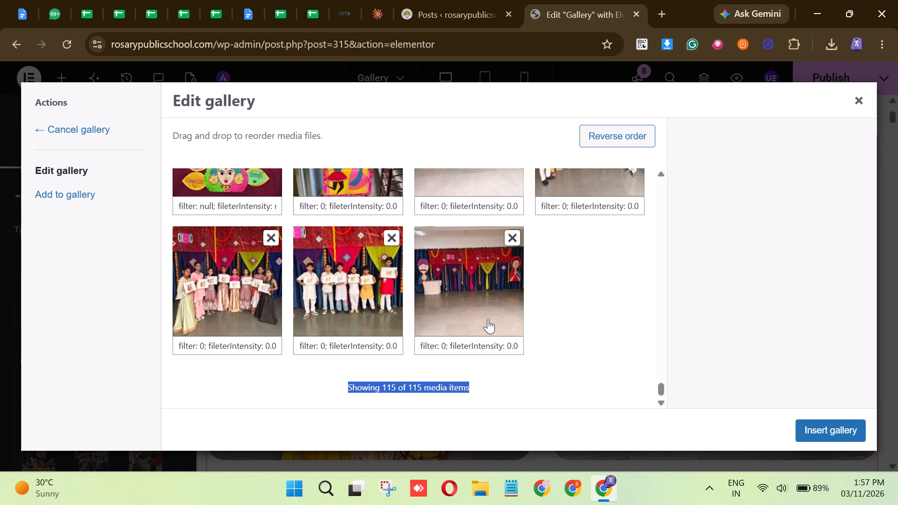
left_click(486, 317)
scroll(490, 320, "up", 5)
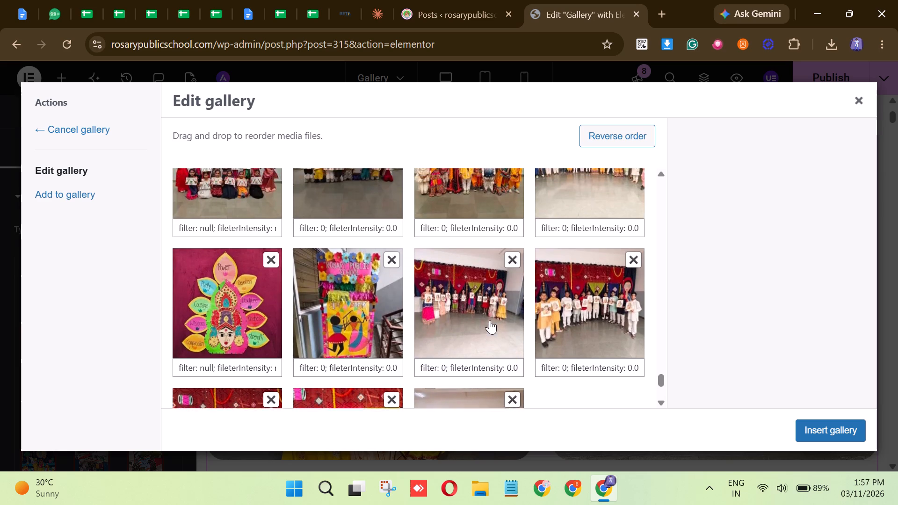
scroll(490, 320, "up", 6)
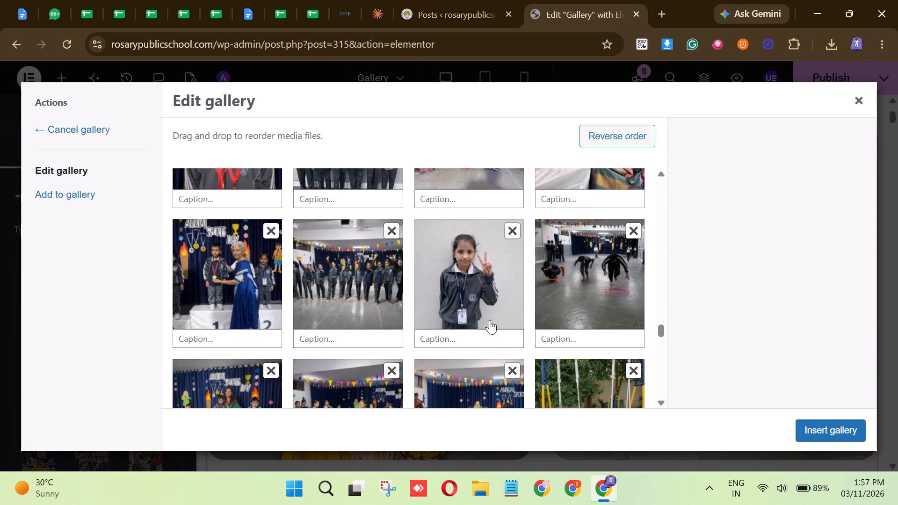
scroll(490, 320, "down", 6)
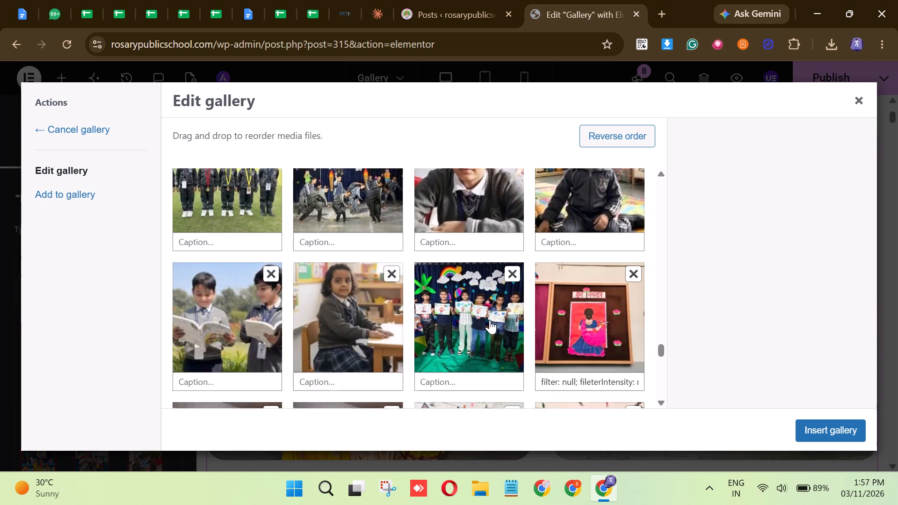
scroll(490, 320, "down", 2)
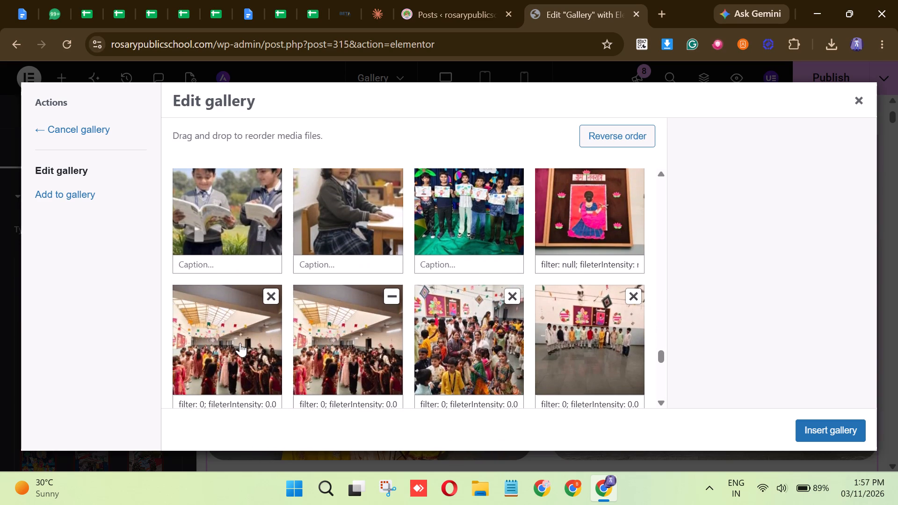
scroll(604, 326, "down", 1)
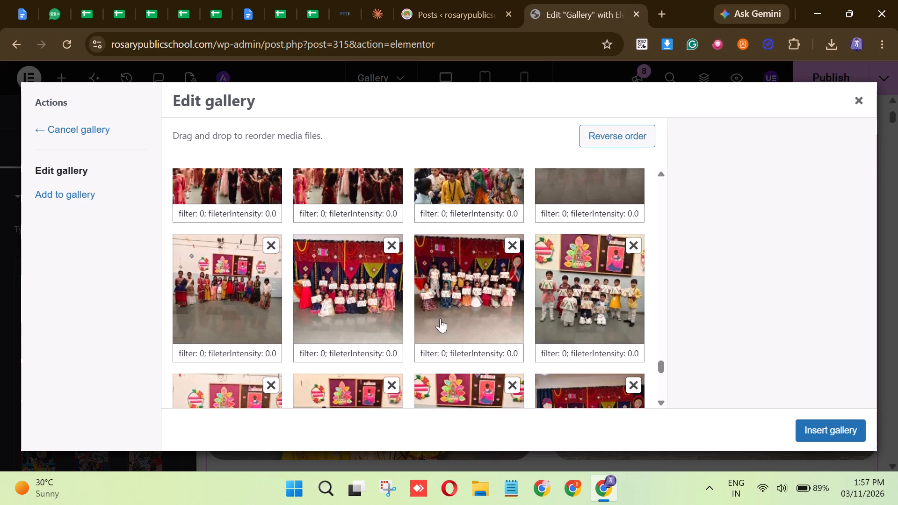
scroll(440, 318, "down", 1)
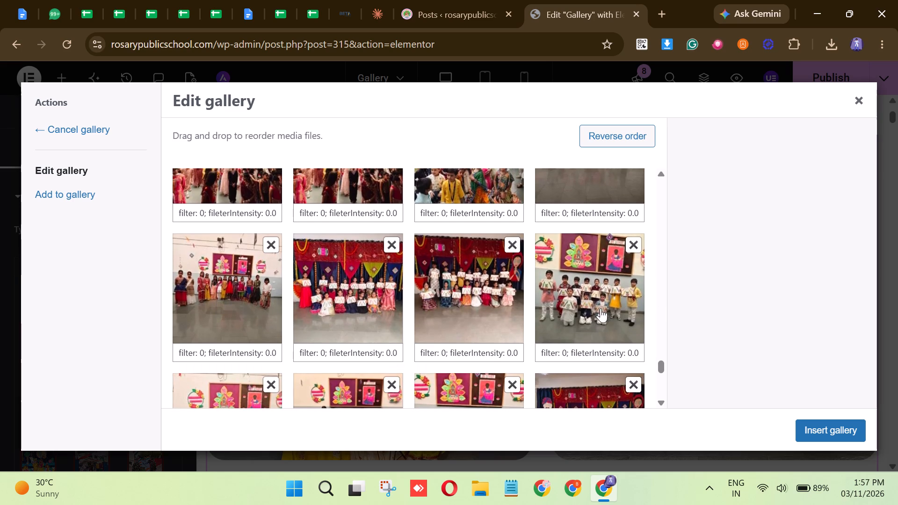
scroll(503, 329, "down", 2)
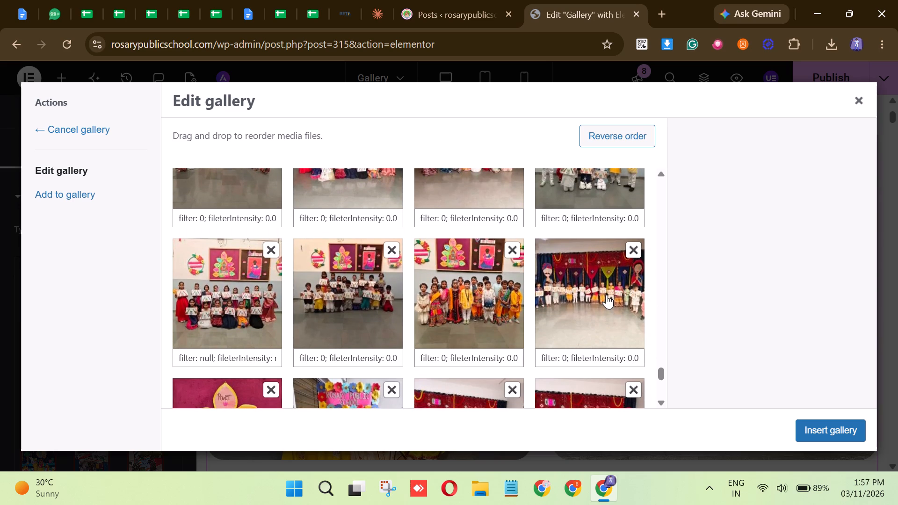
scroll(351, 352, "down", 2)
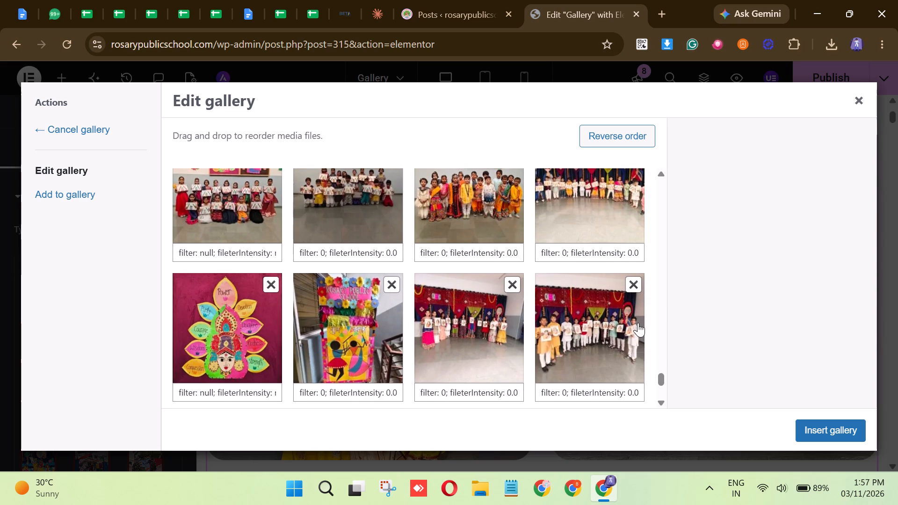
scroll(523, 341, "down", 1)
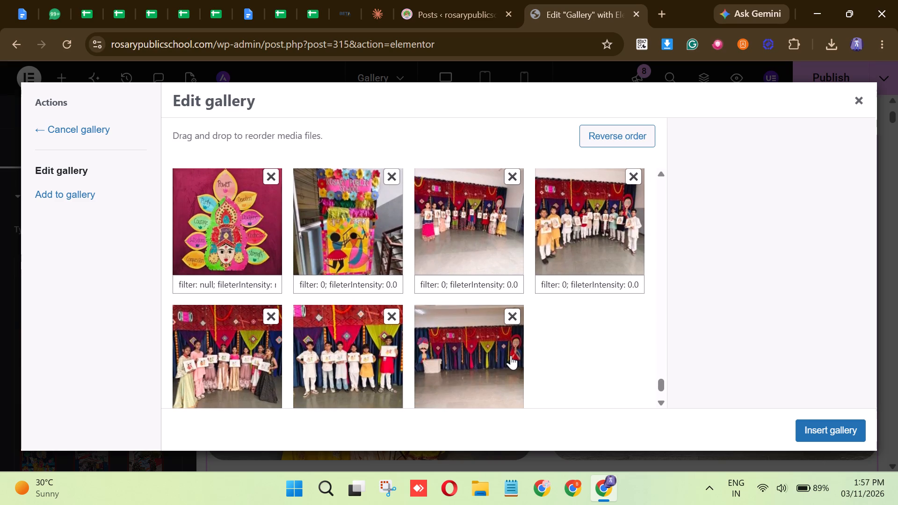
scroll(499, 360, "up", 2)
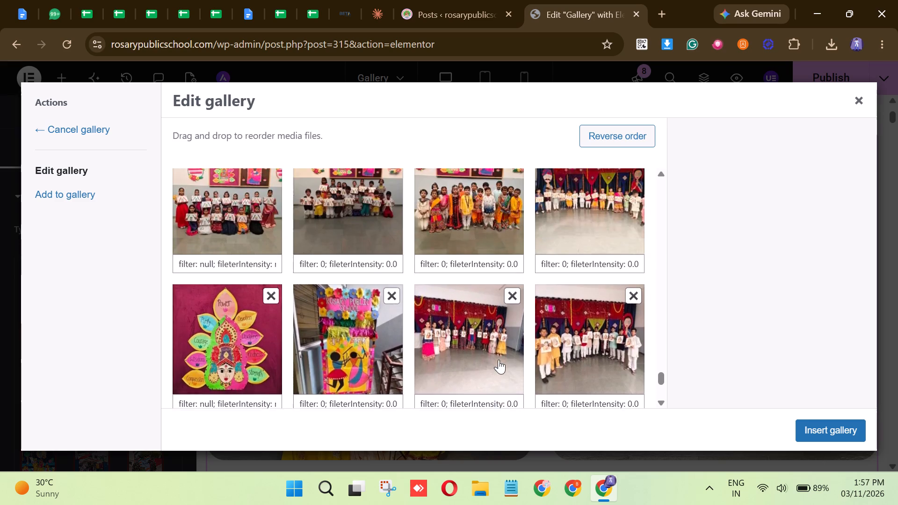
scroll(499, 360, "up", 5)
scroll(497, 354, "down", 1)
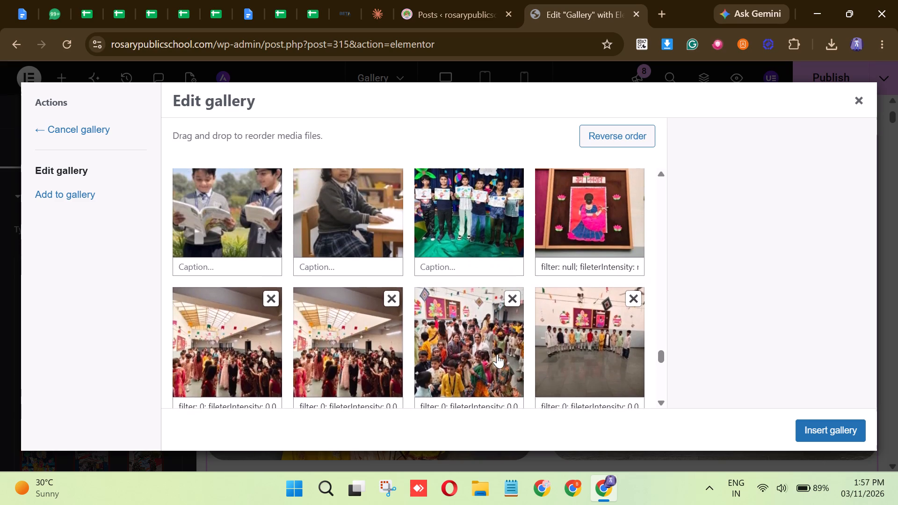
scroll(497, 354, "down", 1)
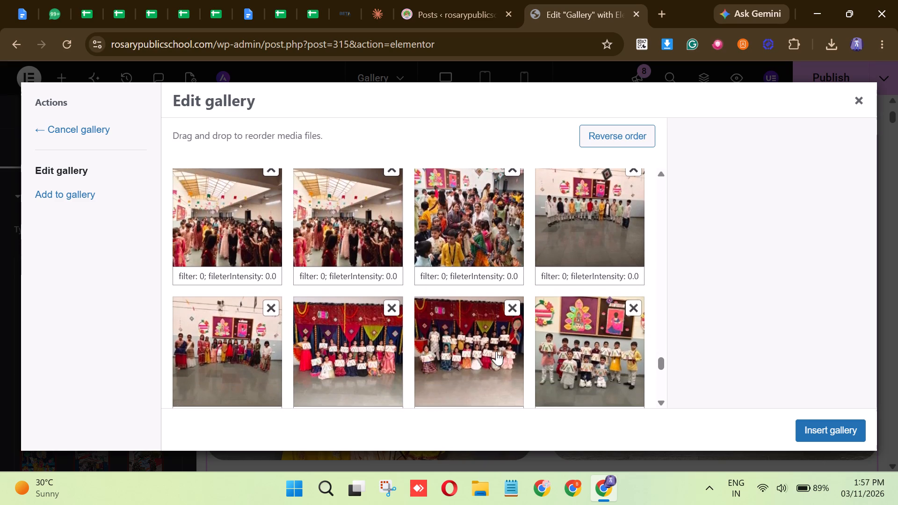
scroll(496, 351, "up", 1)
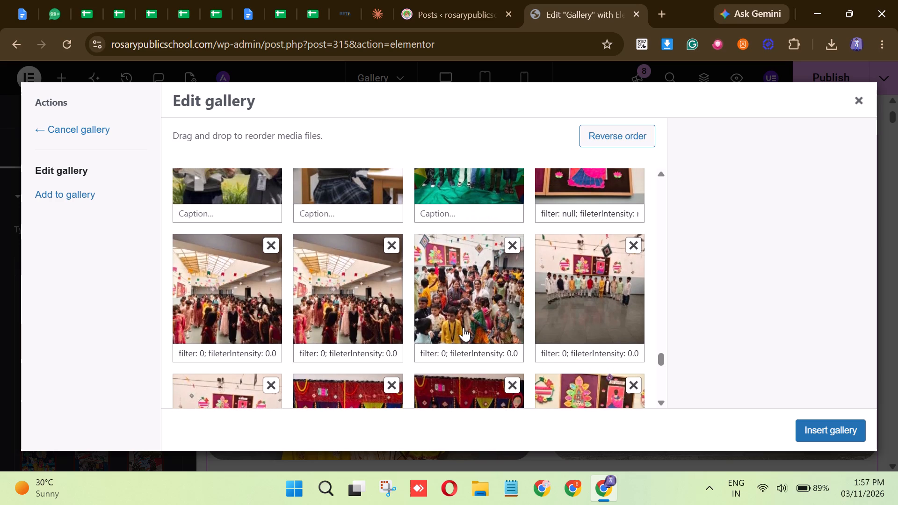
Move the crowded hall photo of children in festive clothes from the end of the gallery order to first place.
left_click_drag(463, 327, 374, 215)
scroll(447, 282, "up", 7)
scroll(382, 214, "up", 4)
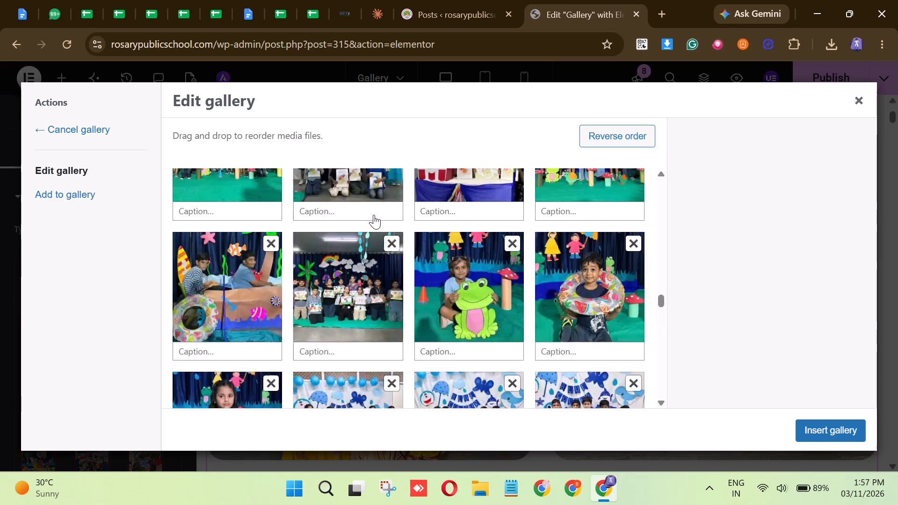
scroll(374, 215, "up", 3)
left_click_drag(374, 215, 224, 238)
scroll(361, 221, "up", 16)
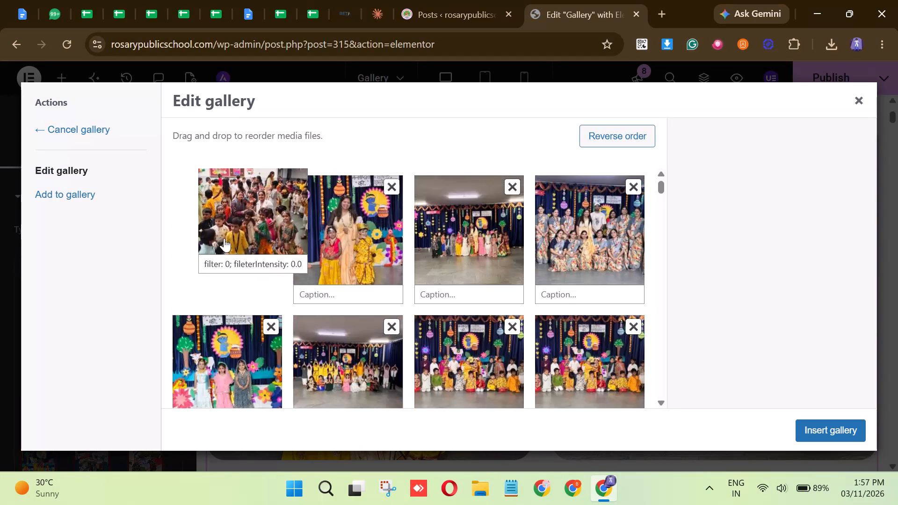
left_click_drag(224, 238, 223, 241)
Move the photo of the colourful flower-topped decoration beside the stair railing to second place in the gallery order.
scroll(224, 242, "down", 12)
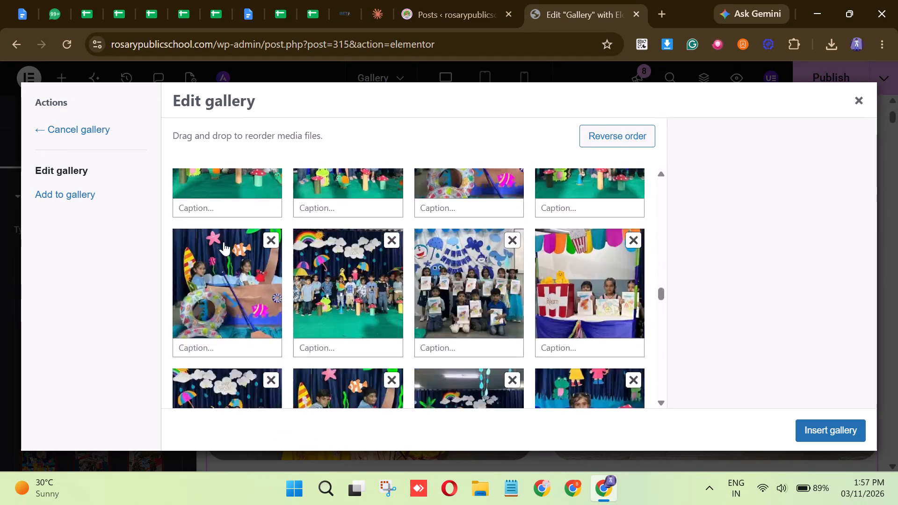
scroll(224, 242, "down", 3)
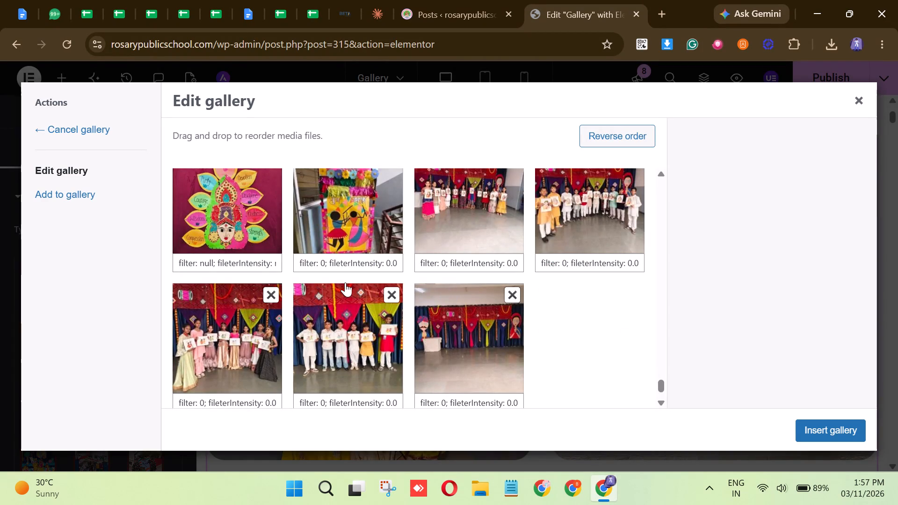
scroll(345, 285, "up", 1)
left_click_drag(345, 285, 345, 270)
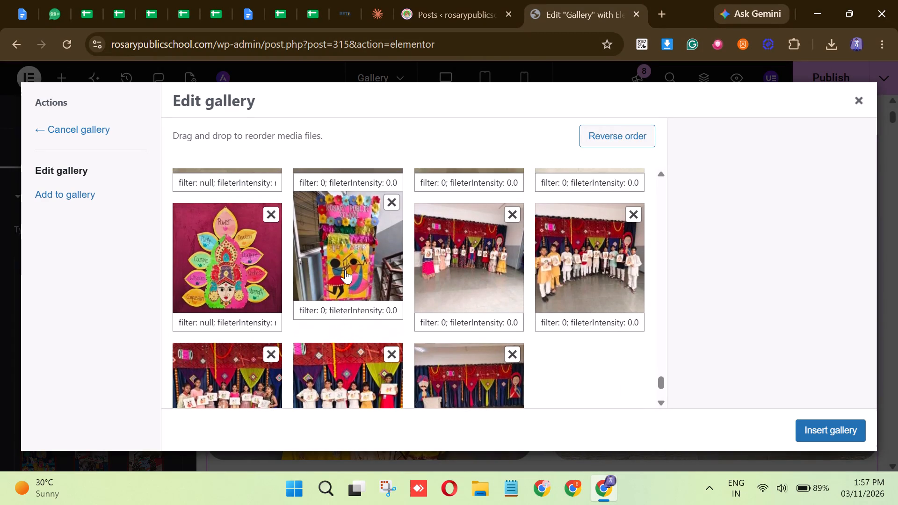
left_click_drag(345, 270, 321, 274)
scroll(345, 266, "up", 20)
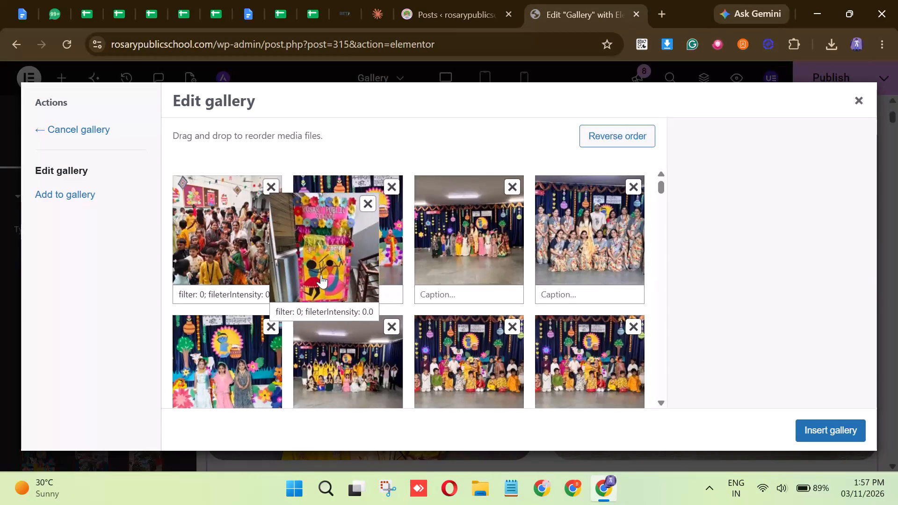
left_click_drag(321, 274, 369, 242)
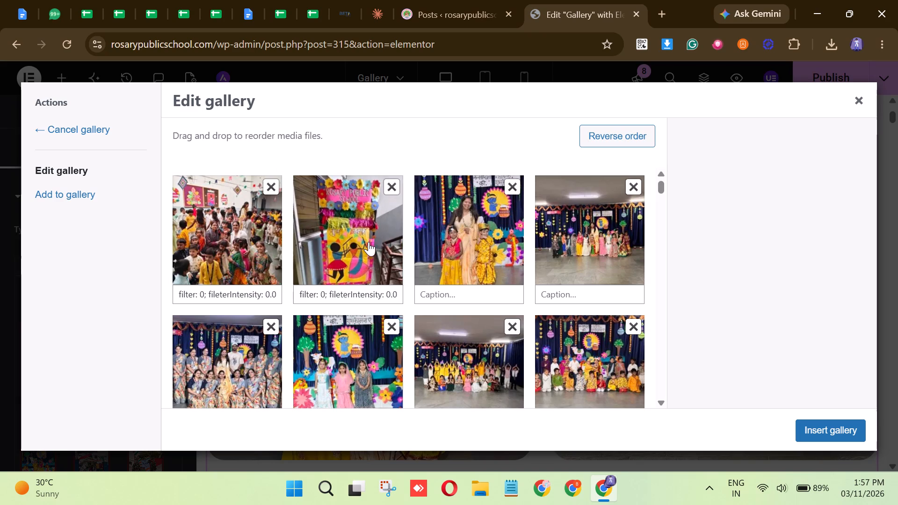
Move the wide stage photo of a row of girls holding cards to third place, after the flower-topped decoration.
scroll(370, 252, "down", 17)
scroll(370, 254, "down", 9)
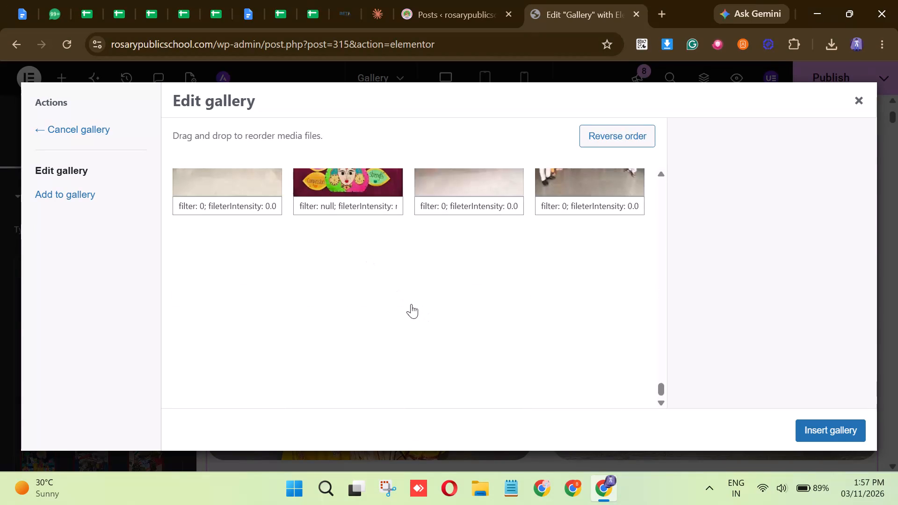
scroll(410, 302, "up", 1)
left_click_drag(474, 263, 479, 300)
scroll(479, 300, "up", 6)
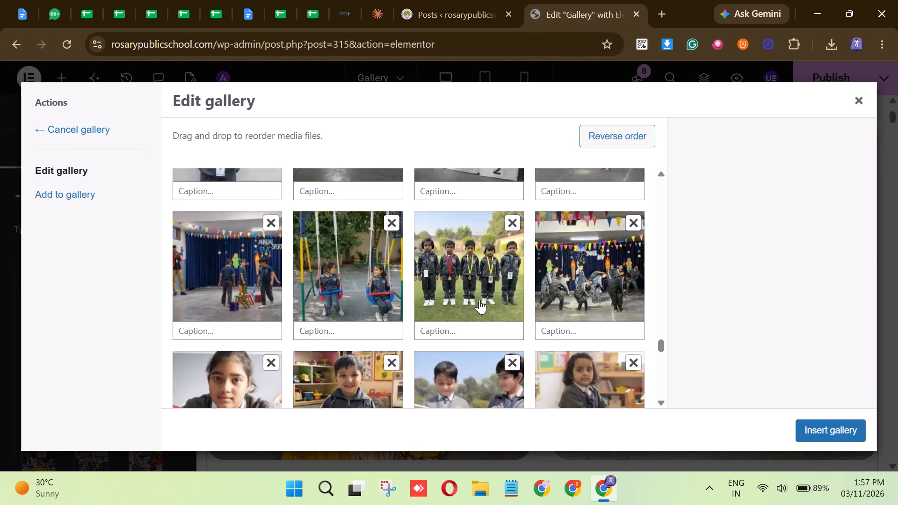
left_click_drag(479, 300, 406, 226)
scroll(479, 300, "up", 13)
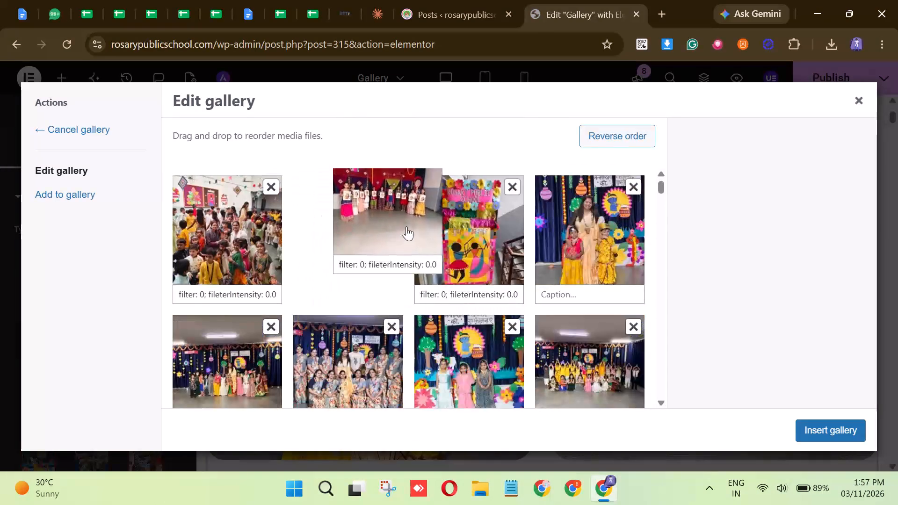
left_click_drag(406, 226, 461, 238)
Move the empty decorated stage photo from the end of the gallery order to fourth place.
scroll(461, 238, "down", 17)
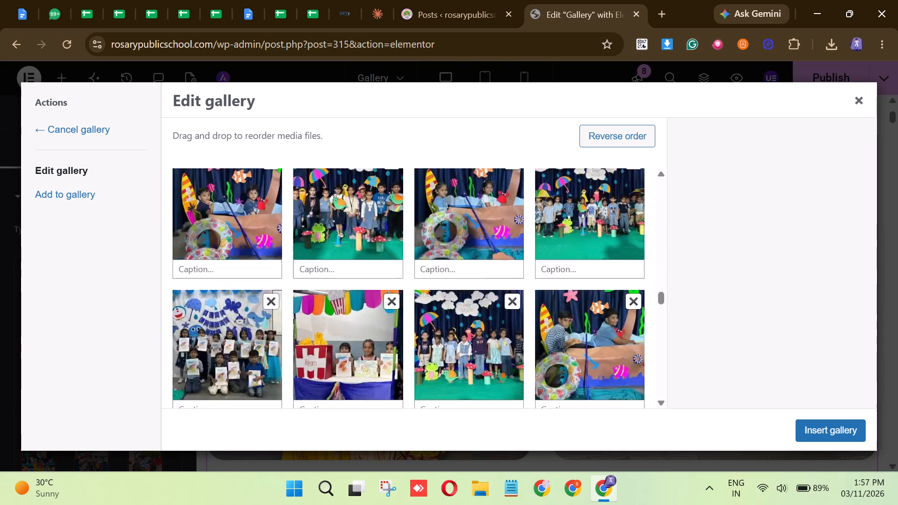
scroll(461, 238, "down", 11)
left_click_drag(465, 277, 451, 239)
scroll(451, 239, "up", 13)
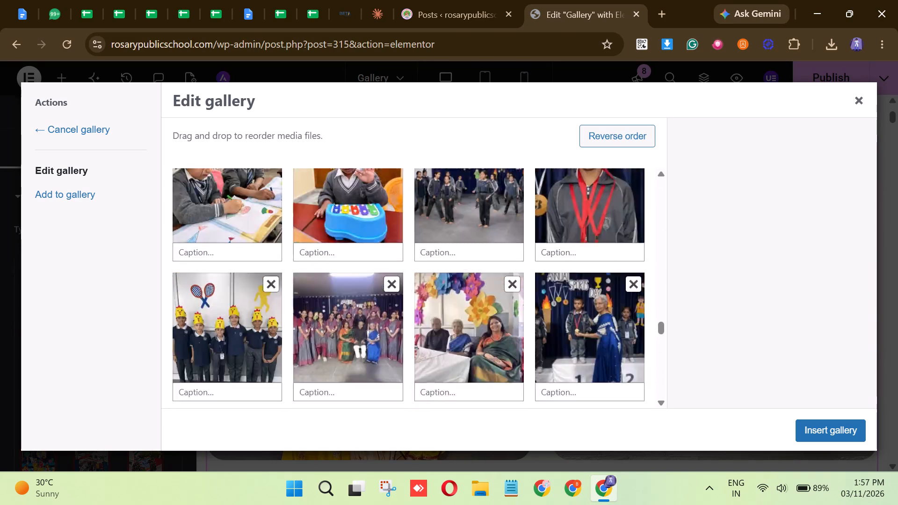
scroll(451, 239, "up", 1)
left_click_drag(451, 239, 554, 240)
scroll(451, 239, "up", 7)
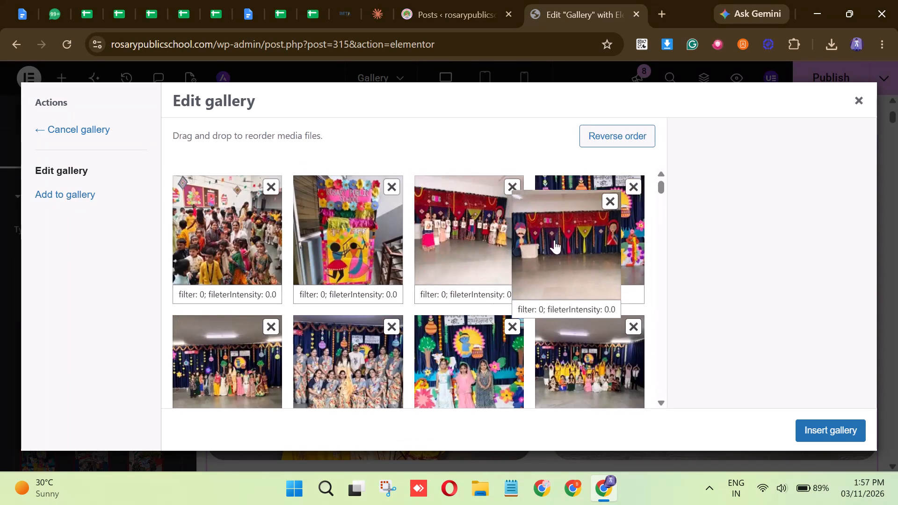
left_click_drag(554, 240, 572, 229)
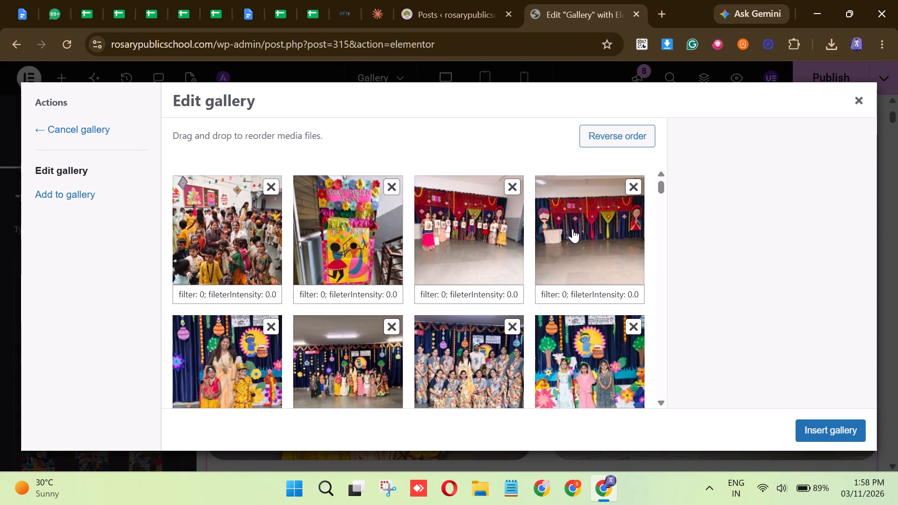
Move the photo of six boys holding cards from the end of the gallery order to fifth place.
scroll(572, 234, "down", 8)
scroll(572, 235, "down", 17)
left_click_drag(456, 288, 458, 323)
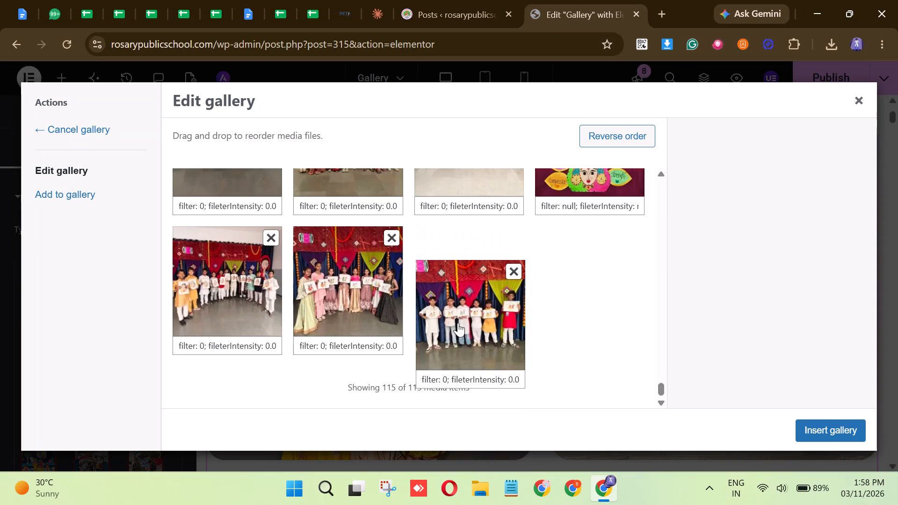
left_click_drag(458, 323, 301, 342)
scroll(448, 277, "up", 16)
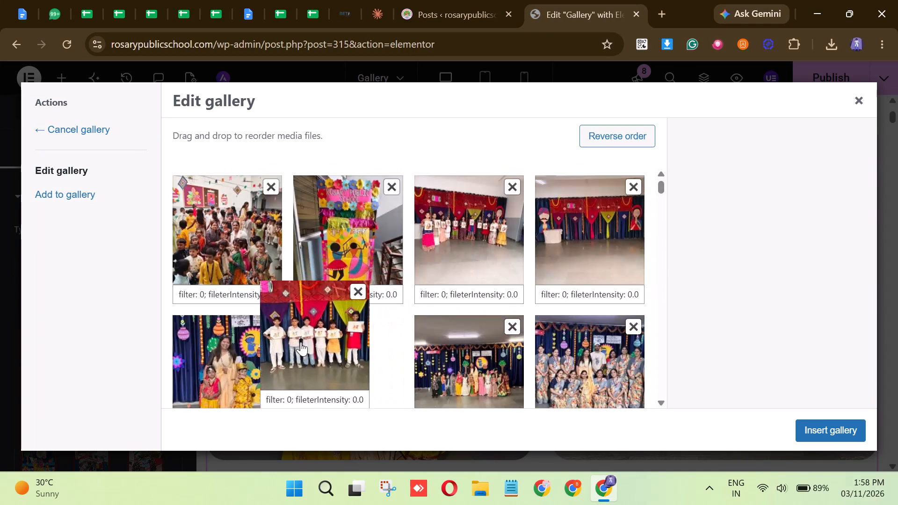
left_click_drag(301, 342, 217, 376)
Move the close-up photo of girls holding cards to sixth place, directly after the boys' photo.
scroll(217, 376, "down", 7)
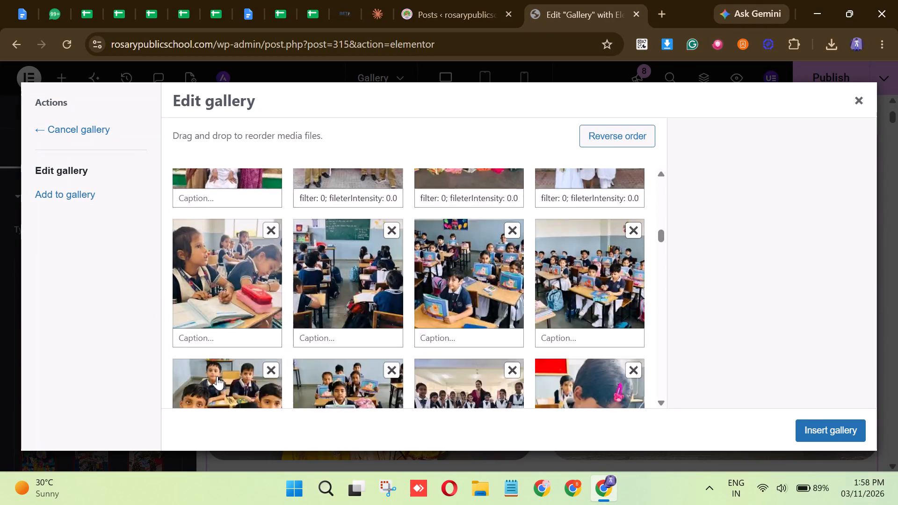
scroll(206, 326, "down", 13)
scroll(208, 323, "down", 9)
left_click_drag(478, 301, 470, 272)
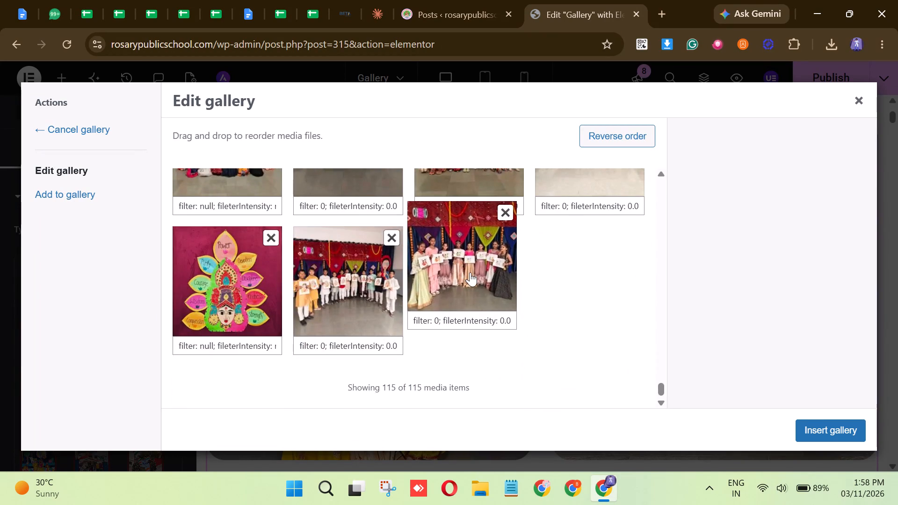
left_click_drag(470, 272, 329, 367)
scroll(470, 272, "up", 16)
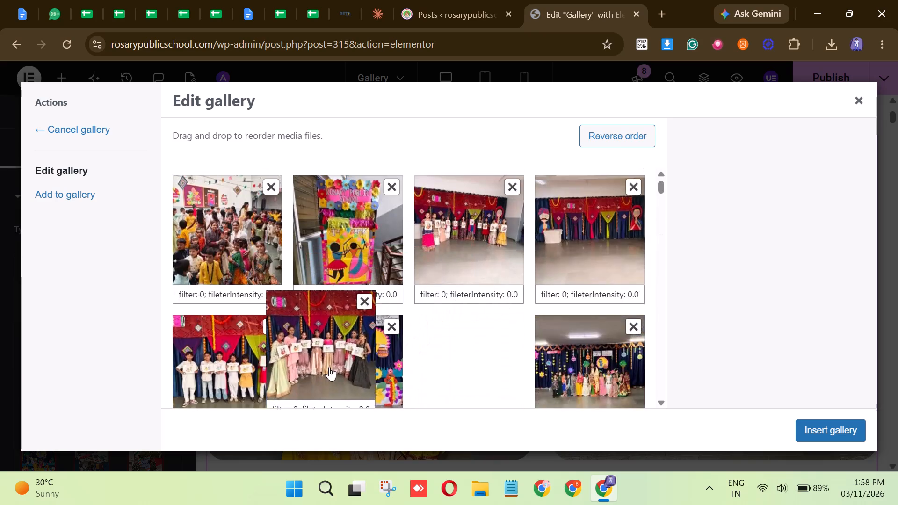
left_click_drag(329, 367, 370, 382)
Move the photo of the curved line of boys holding cards on stage from the end to seventh place.
scroll(370, 382, "down", 8)
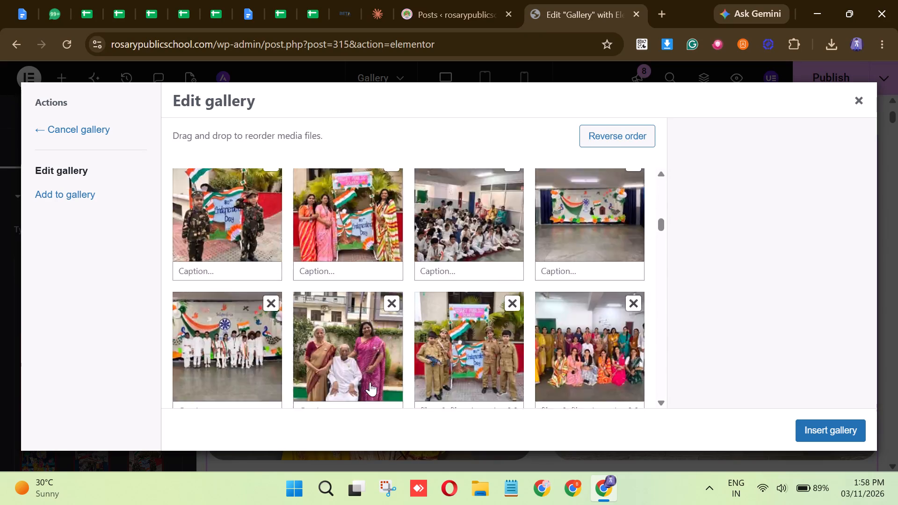
scroll(370, 382, "down", 16)
scroll(370, 382, "down", 10)
left_click_drag(440, 285, 446, 297)
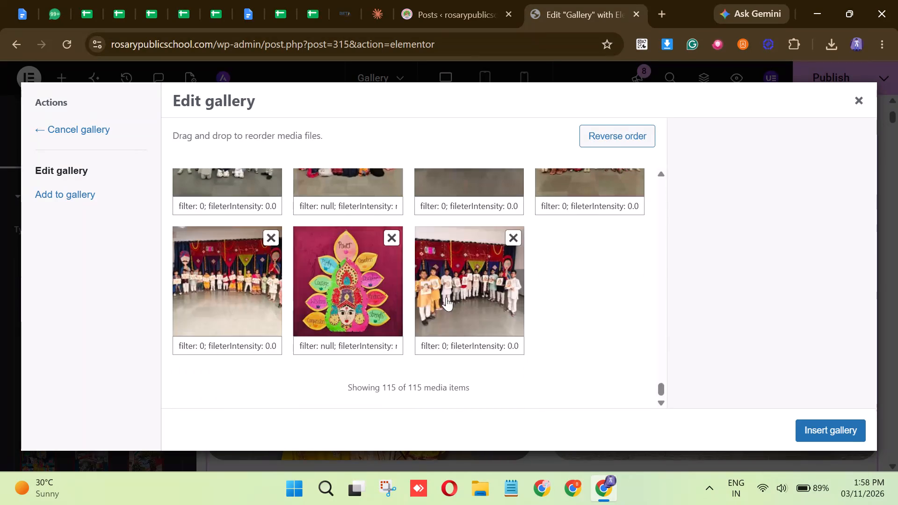
left_click_drag(446, 297, 455, 346)
scroll(446, 307, "up", 17)
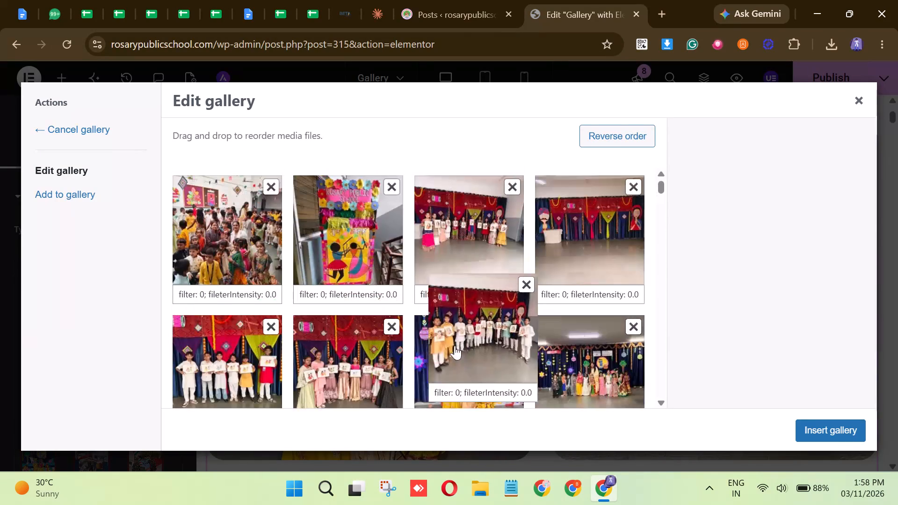
left_click_drag(455, 346, 590, 224)
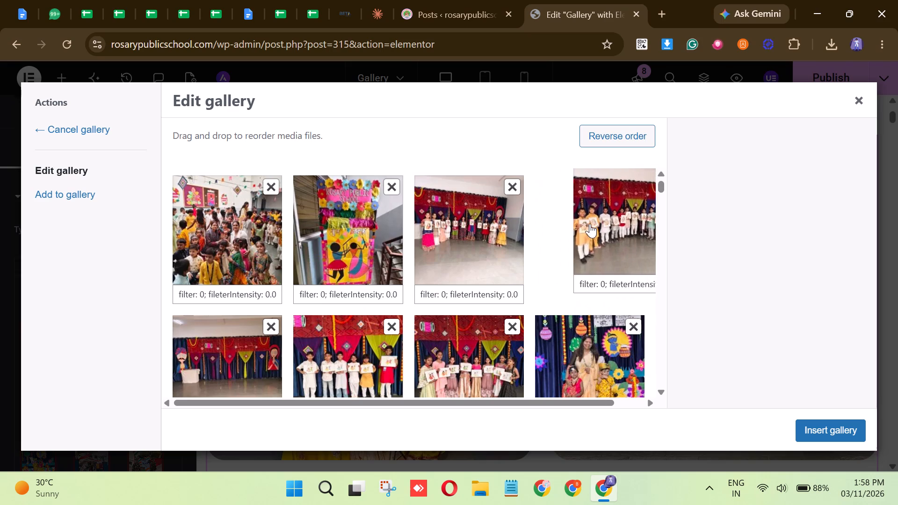
left_click_drag(590, 224, 424, 364)
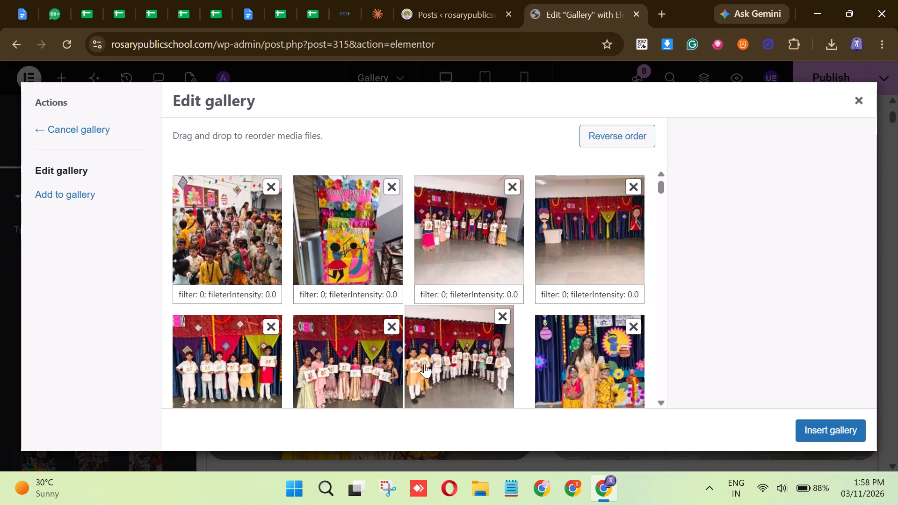
left_click_drag(424, 364, 439, 367)
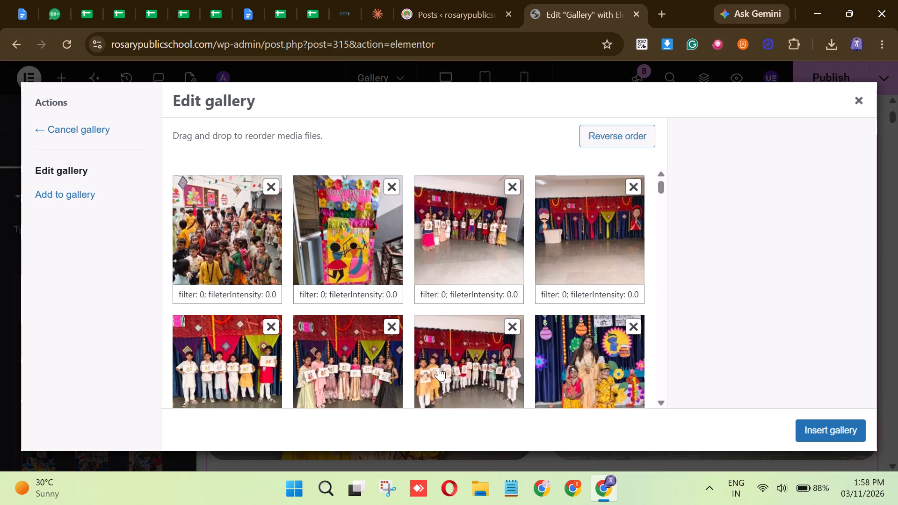
Move the goddess face artwork with labelled petals from the end of the gallery order to eighth place.
scroll(434, 342, "down", 14)
scroll(434, 342, "down", 18)
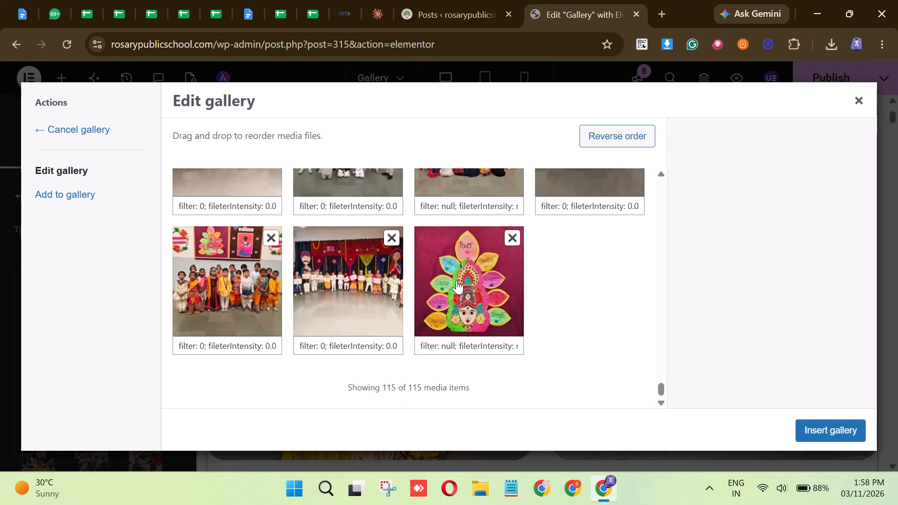
left_click_drag(456, 280, 468, 326)
scroll(458, 327, "up", 18)
scroll(457, 326, "up", 6)
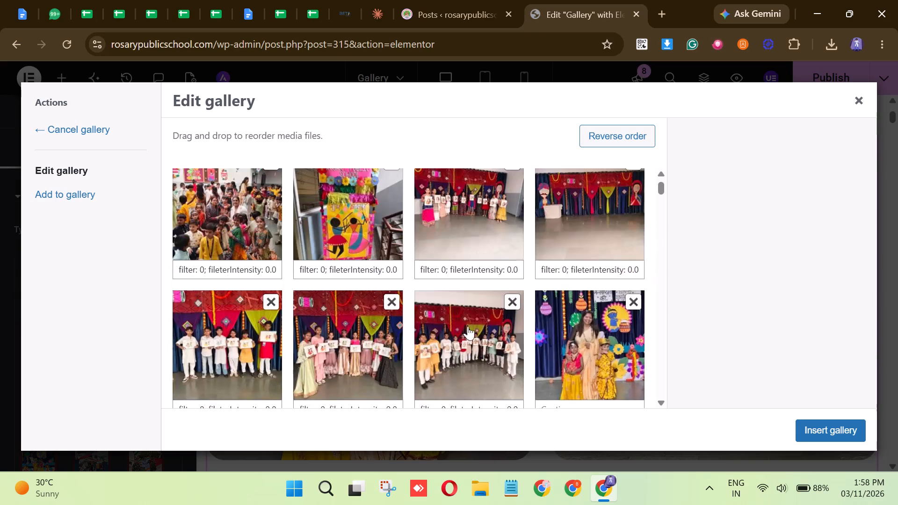
left_click_drag(468, 326, 417, 365)
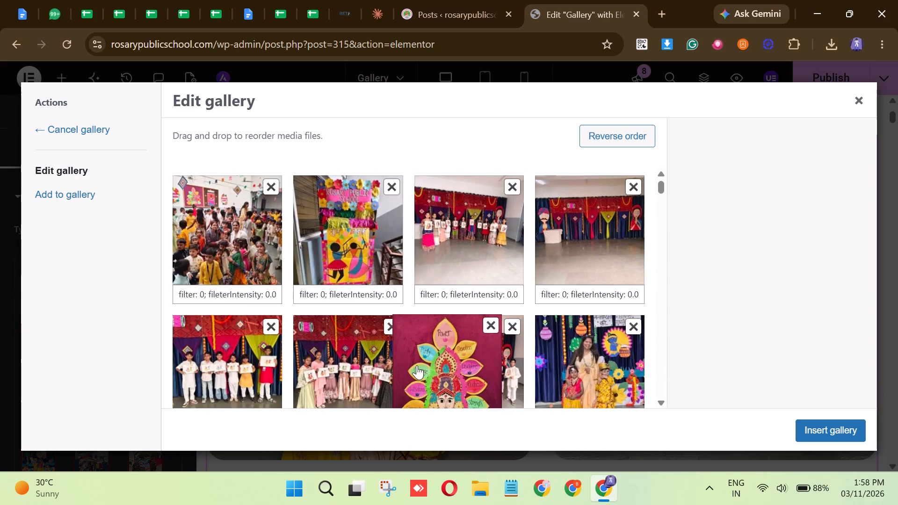
left_click_drag(417, 365, 541, 265)
scroll(563, 347, "down", 2)
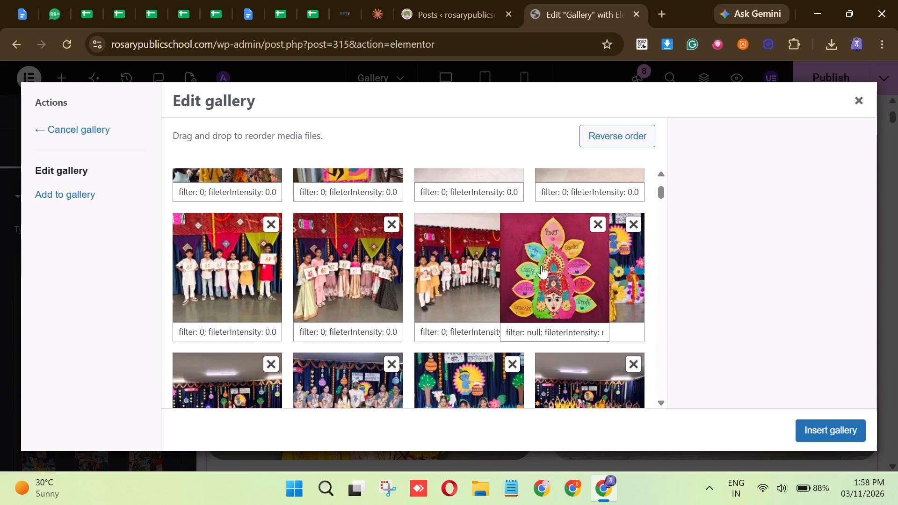
left_click_drag(541, 265, 289, 230)
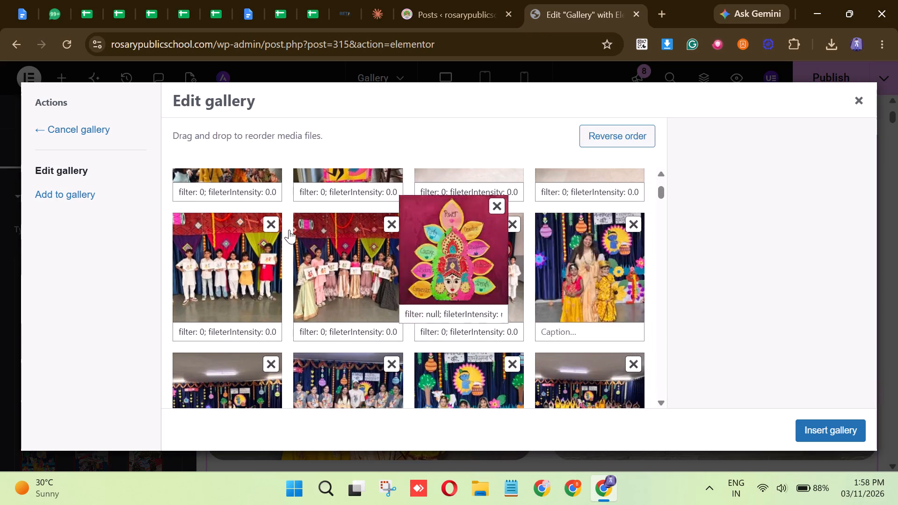
left_click_drag(289, 230, 566, 261)
Move the wide photo of the long row of children on the decorated stage from the end to ninth place.
scroll(566, 261, "down", 14)
scroll(566, 262, "down", 8)
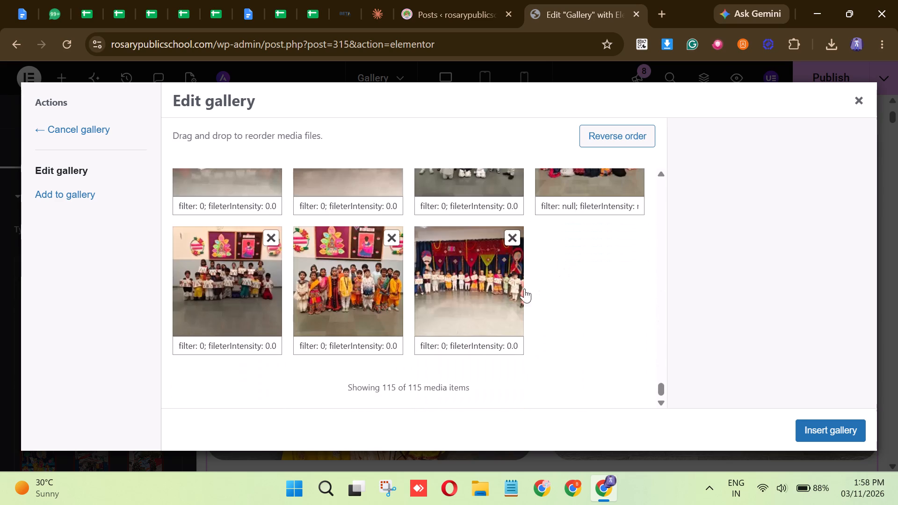
left_click_drag(452, 293, 458, 328)
scroll(458, 329, "up", 17)
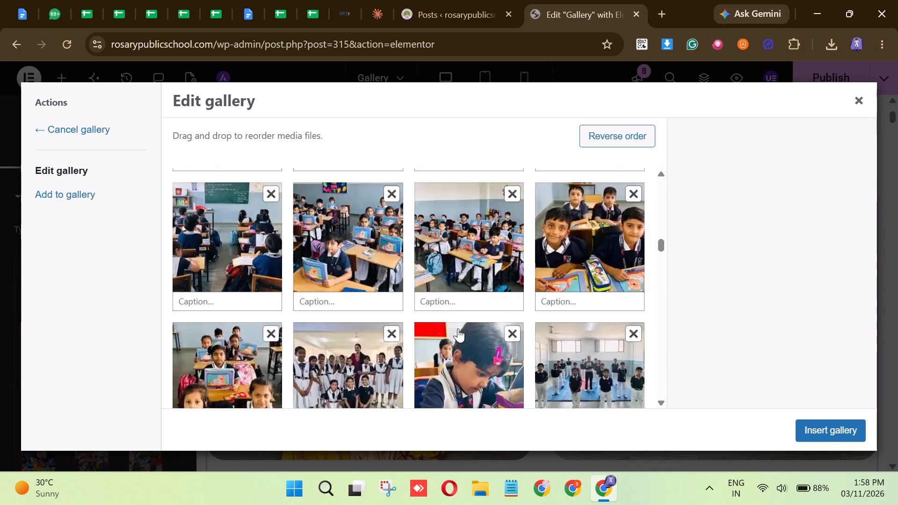
left_click_drag(458, 328, 460, 288)
scroll(460, 288, "up", 5)
scroll(460, 288, "down", 2)
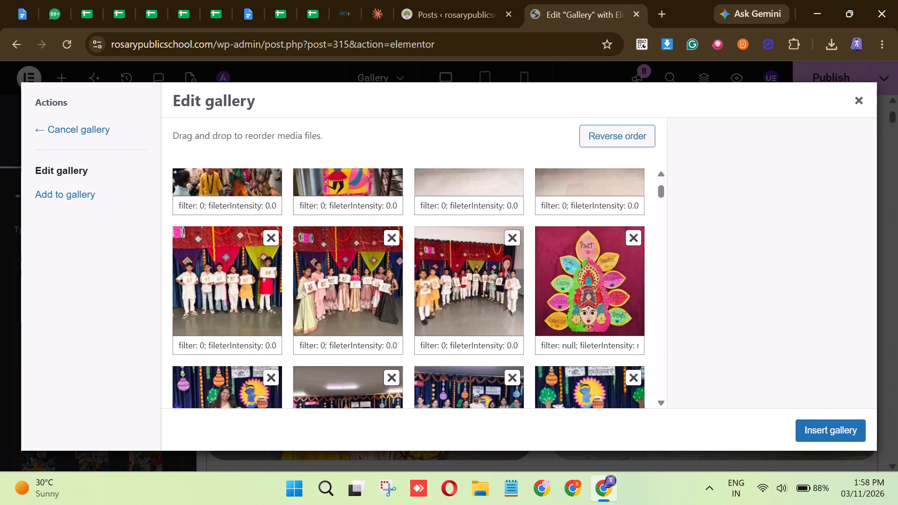
scroll(460, 288, "down", 3)
left_click_drag(460, 288, 197, 321)
Move the photo of standing children in bright traditional dress before the bulletin board from the end to tenth place.
scroll(195, 323, "down", 6)
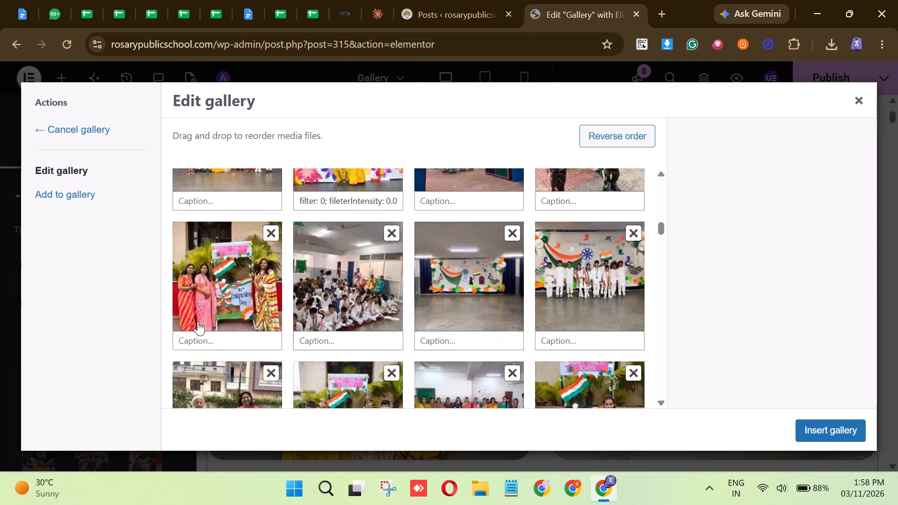
scroll(200, 320, "down", 9)
scroll(584, 363, "down", 9)
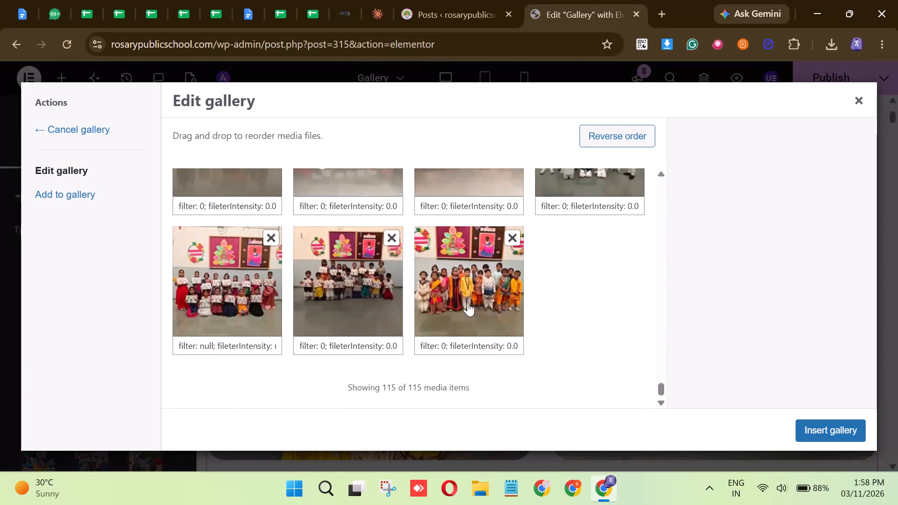
left_click_drag(468, 302, 449, 327)
scroll(468, 329, "up", 17)
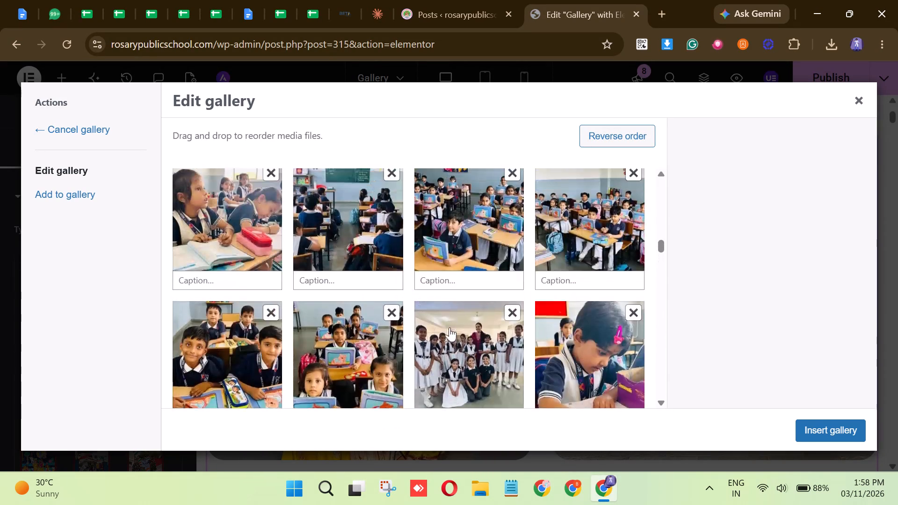
left_click_drag(449, 327, 311, 305)
scroll(395, 322, "up", 7)
scroll(390, 322, "down", 3)
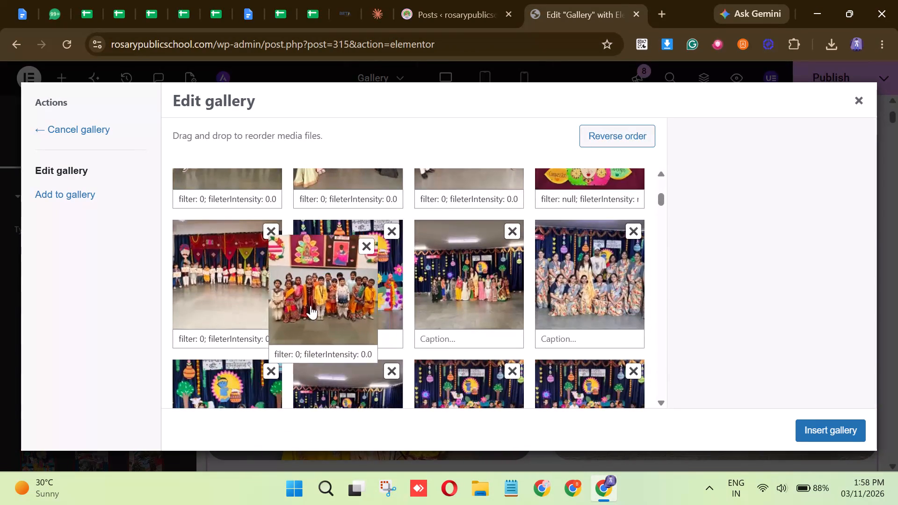
left_click_drag(311, 305, 357, 293)
Move the darker photo of children holding cards before the bulletin board from the end to eleventh place.
scroll(357, 293, "down", 9)
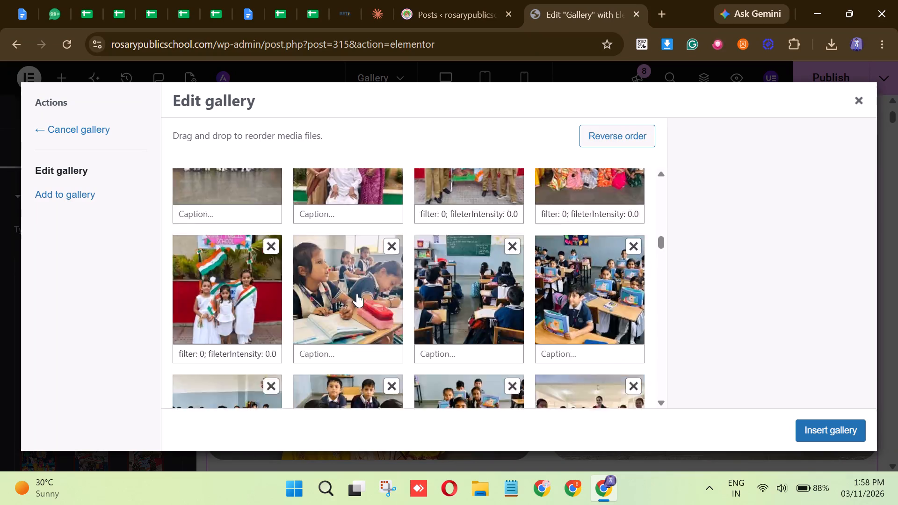
scroll(357, 293, "down", 11)
scroll(357, 293, "down", 10)
left_click_drag(476, 270, 476, 297)
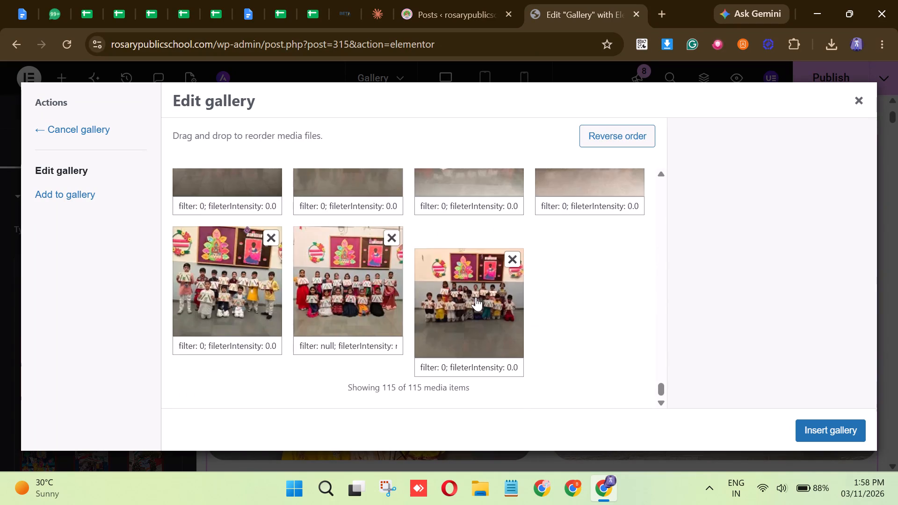
left_click_drag(476, 297, 458, 303)
scroll(476, 297, "up", 13)
scroll(461, 302, "down", 3)
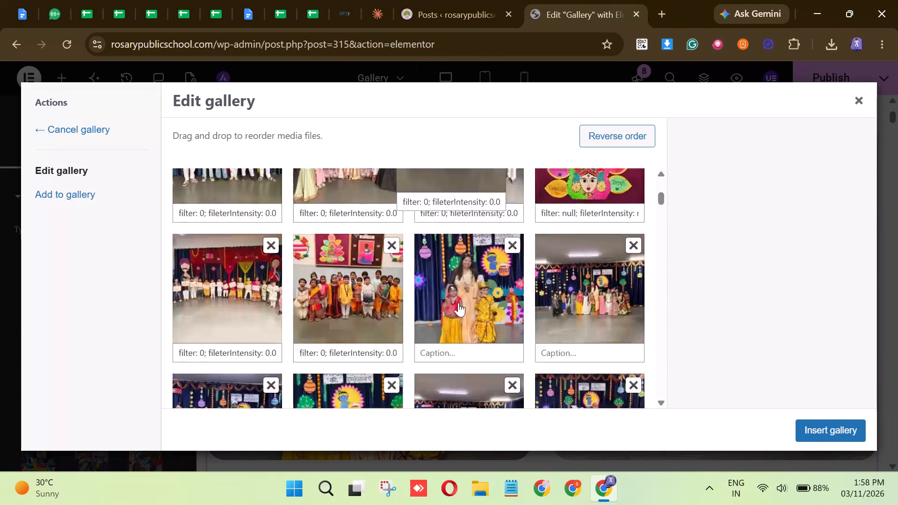
scroll(458, 303, "down", 2)
left_click_drag(458, 303, 441, 288)
scroll(458, 303, "up", 3)
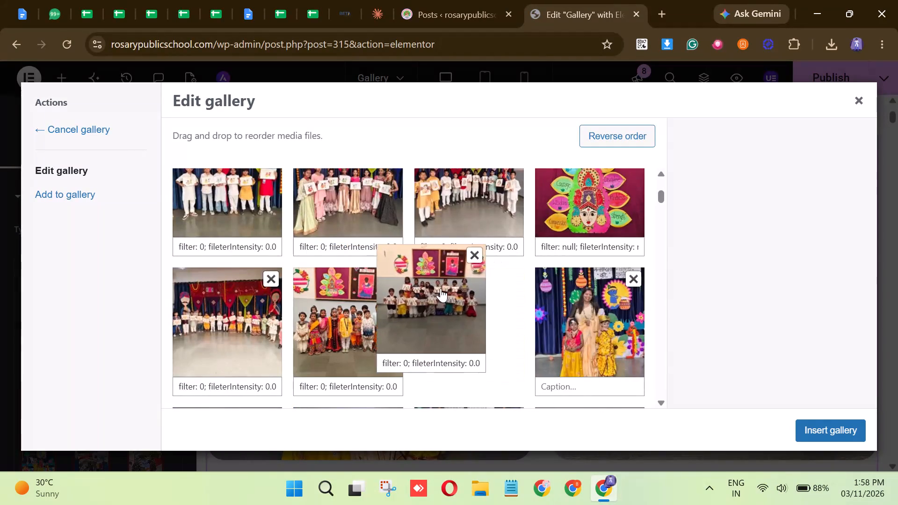
left_click_drag(441, 288, 455, 288)
Move the photo of two rows of girls holding cards before the bulletin board from the end to twelfth place.
scroll(455, 288, "down", 18)
left_click_drag(485, 308, 497, 281)
scroll(497, 281, "up", 5)
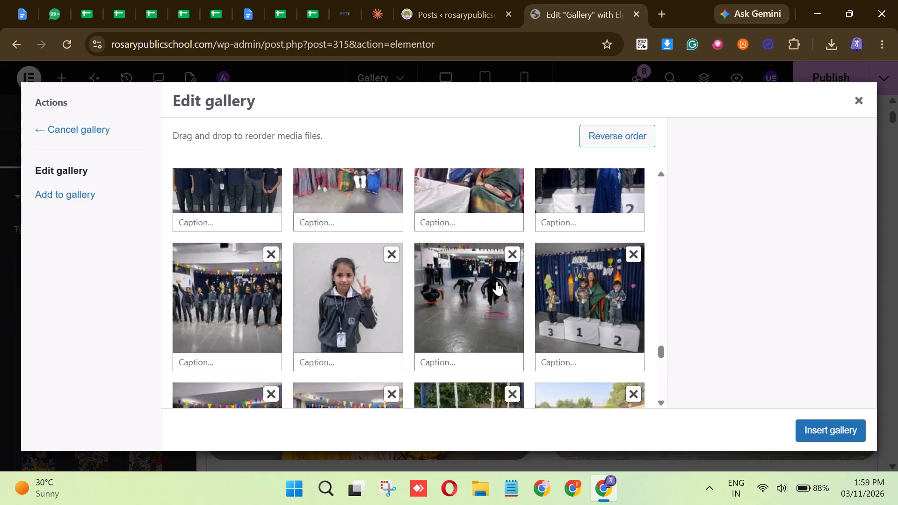
left_click_drag(497, 281, 511, 311)
scroll(497, 281, "up", 10)
scroll(509, 311, "down", 2)
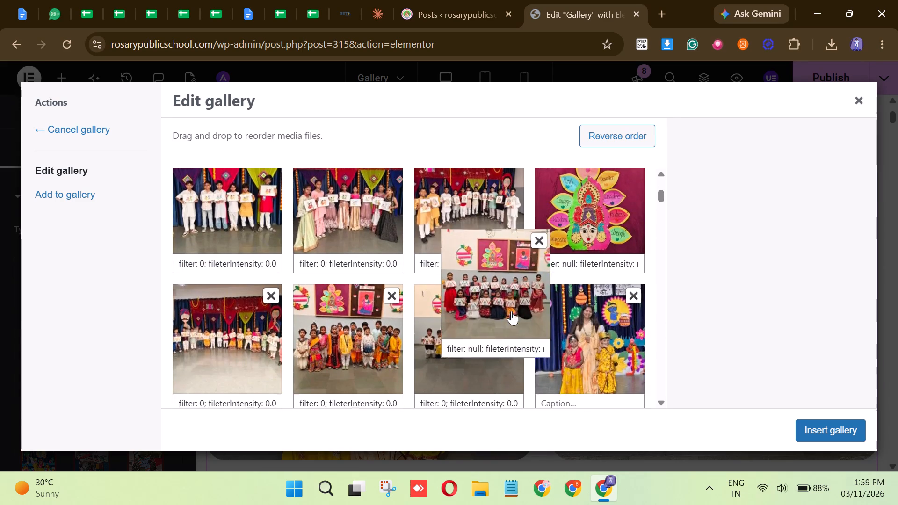
scroll(511, 311, "down", 1)
left_click_drag(511, 311, 421, 279)
scroll(536, 376, "down", 1)
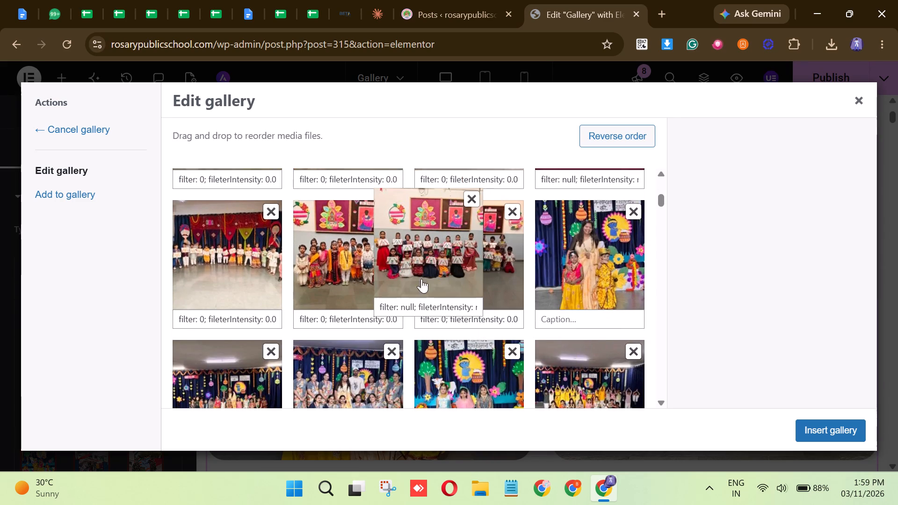
left_click_drag(421, 279, 605, 283)
Move the photo of boys holding cards before the bulletin board from the end to thirteenth place, after the girls' photo.
scroll(605, 283, "down", 7)
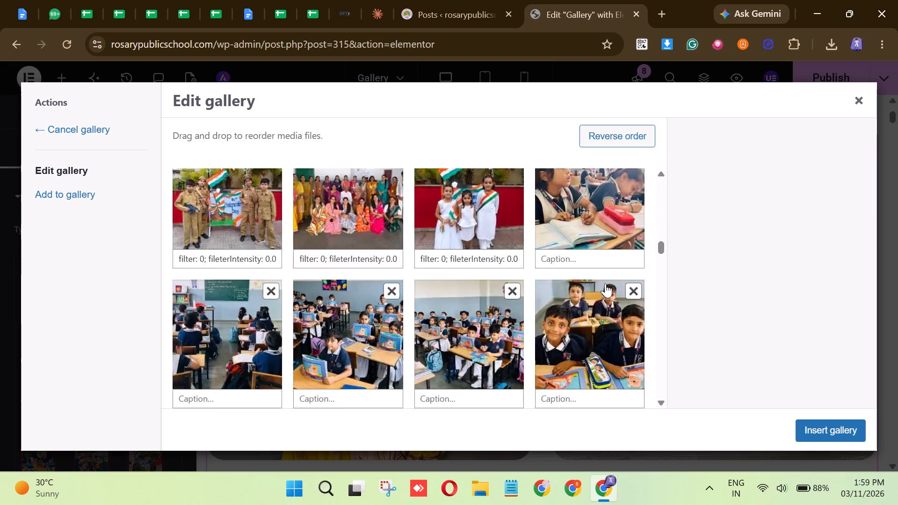
scroll(605, 283, "down", 14)
left_click_drag(458, 288, 463, 308)
scroll(463, 308, "up", 9)
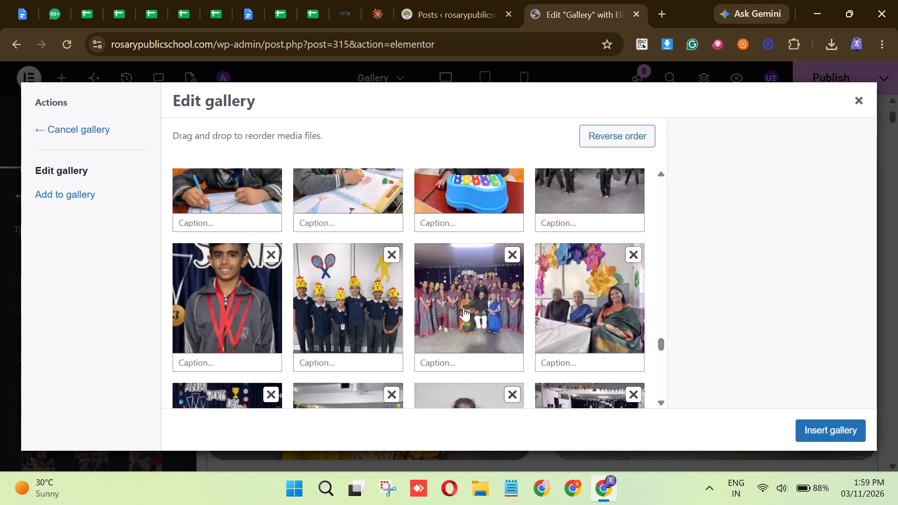
left_click_drag(463, 308, 472, 280)
scroll(463, 308, "up", 14)
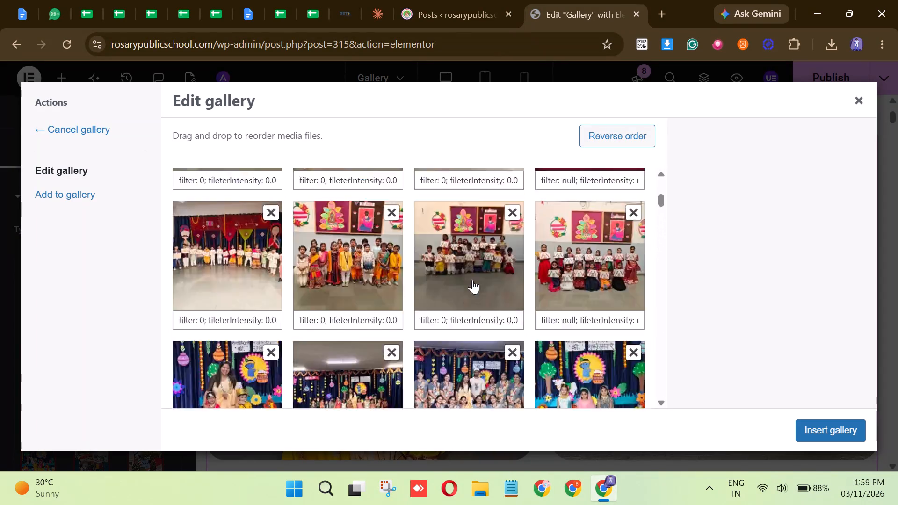
left_click_drag(472, 280, 480, 280)
scroll(472, 280, "down", 4)
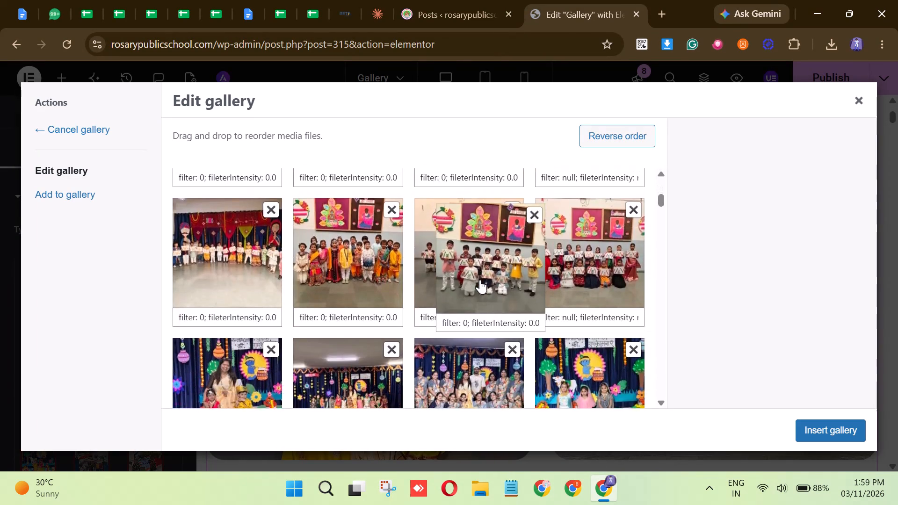
scroll(480, 280, "down", 1)
left_click_drag(480, 280, 226, 312)
Move the last gallery photo, two rows of children holding cards before the red stage backdrop, to fourteenth place.
scroll(473, 285, "up", 1)
scroll(226, 312, "down", 16)
scroll(229, 306, "down", 7)
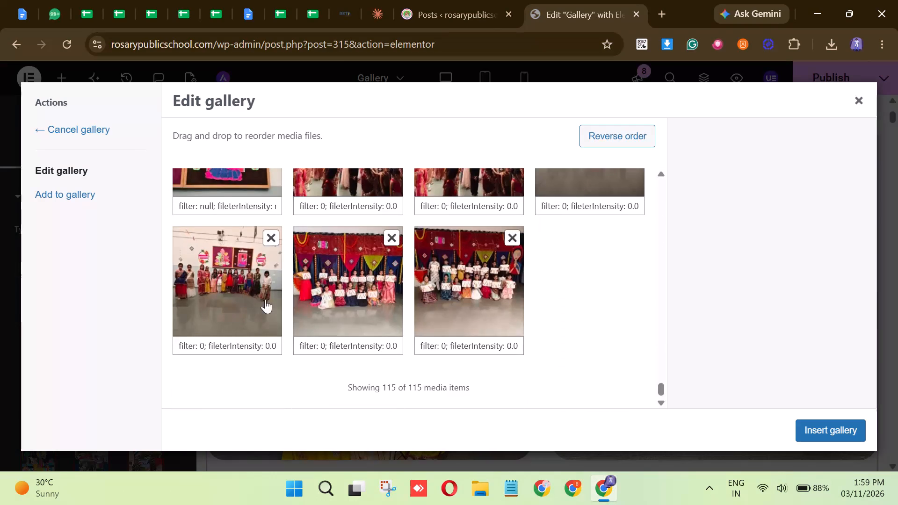
left_click_drag(459, 297, 466, 307)
scroll(466, 307, "up", 17)
scroll(466, 307, "up", 9)
scroll(466, 307, "down", 4)
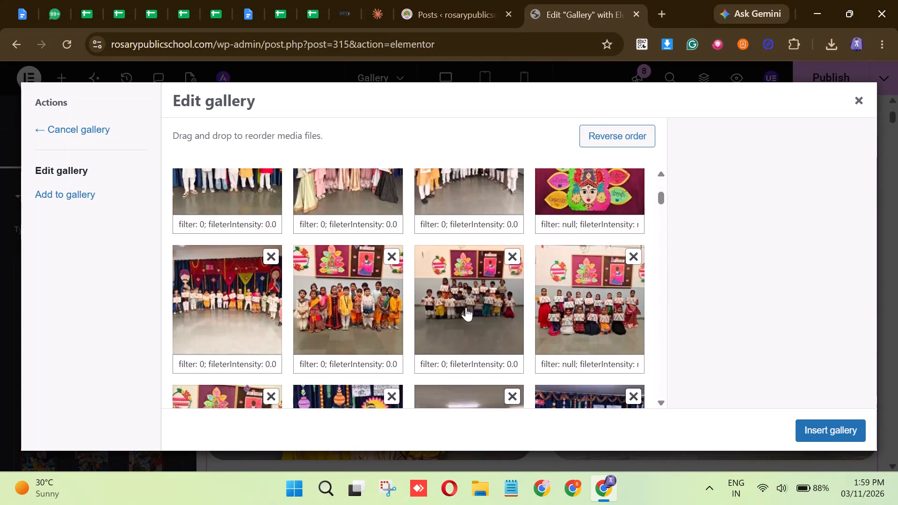
scroll(466, 307, "down", 1)
left_click_drag(466, 307, 340, 250)
Move the framed bulletin-board artwork of a woman in a pink and blue dress to twelfth place, after the darker group photo.
scroll(466, 307, "down", 2)
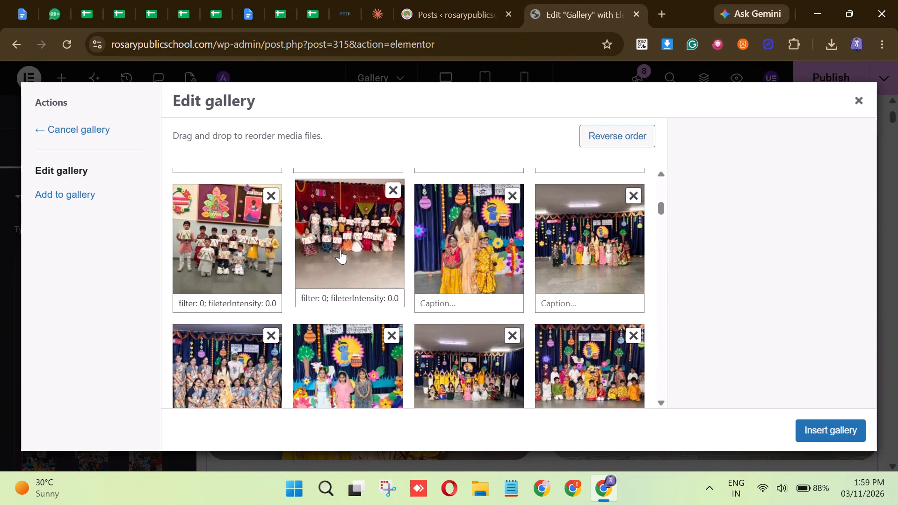
scroll(340, 250, "down", 14)
scroll(340, 250, "down", 7)
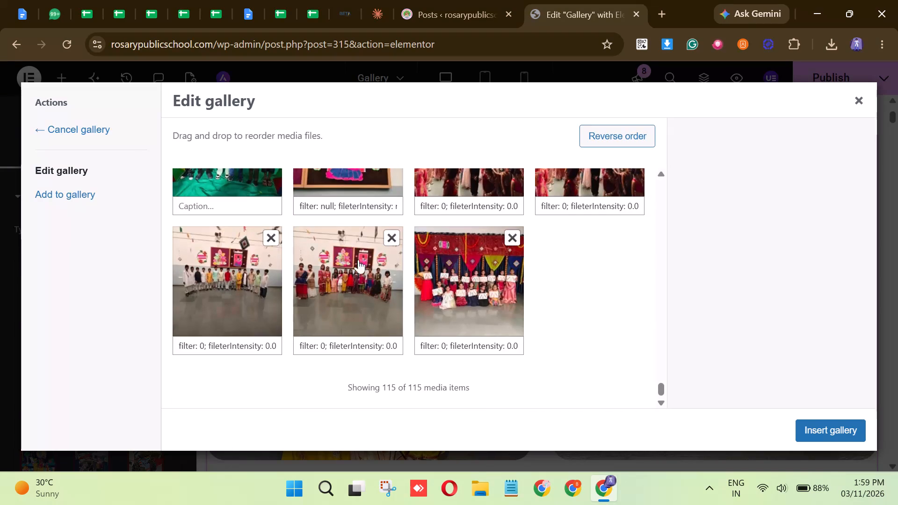
scroll(445, 283, "up", 1)
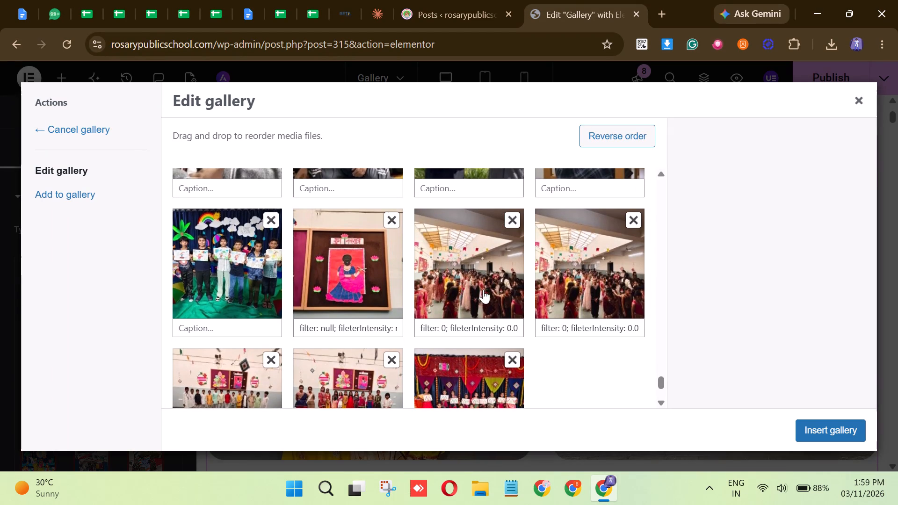
left_click_drag(344, 270, 386, 301)
scroll(380, 302, "up", 12)
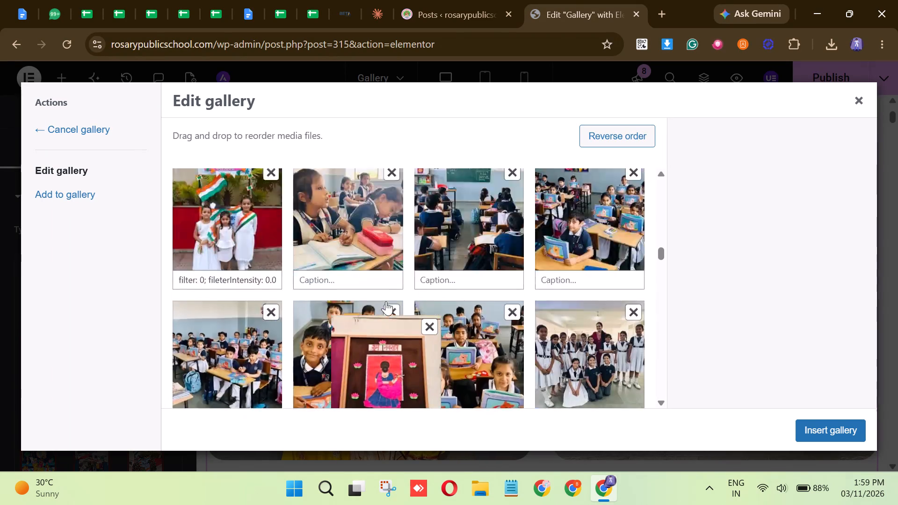
left_click_drag(386, 301, 546, 364)
scroll(386, 301, "up", 9)
scroll(507, 328, "down", 4)
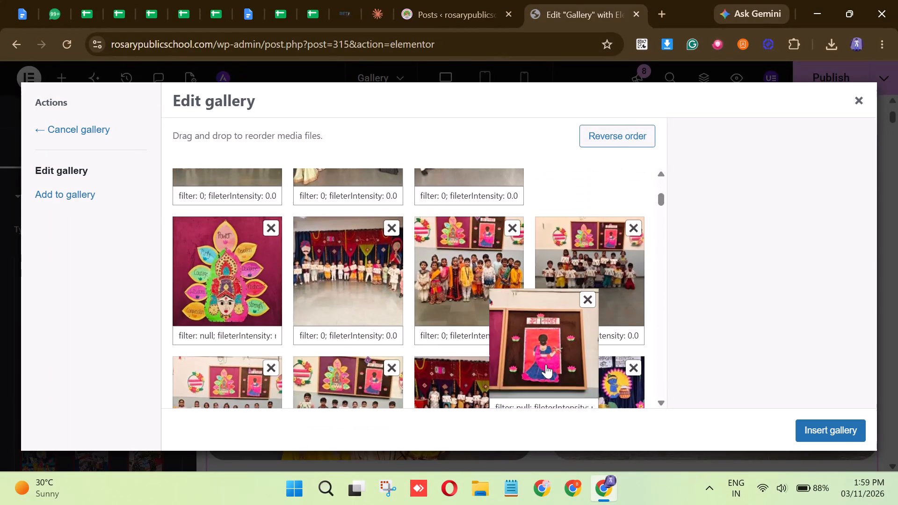
left_click_drag(546, 364, 572, 303)
scroll(556, 350, "down", 2)
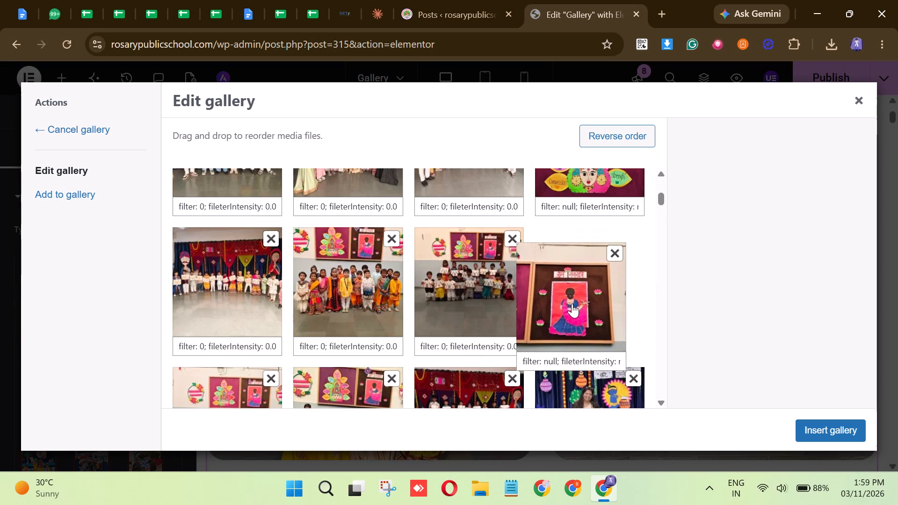
left_click_drag(572, 303, 591, 299)
Move the remaining photo of girls holding cards before the red stage backdrop from the end to sixteenth place, beside the similar stage photo.
scroll(591, 299, "down", 3)
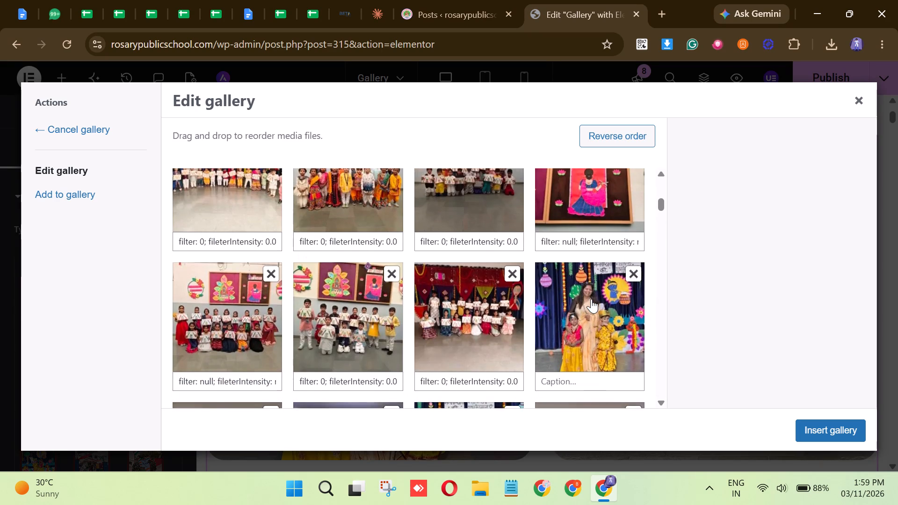
scroll(591, 299, "down", 6)
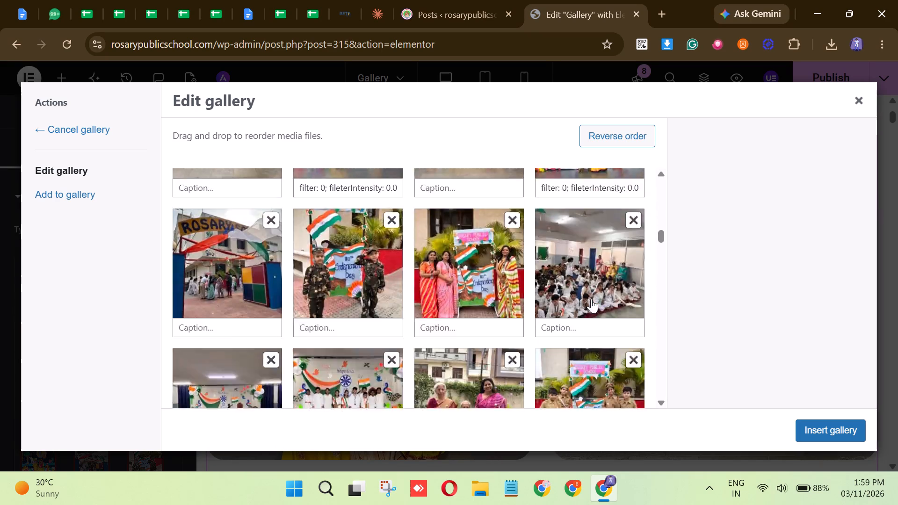
scroll(591, 299, "down", 12)
scroll(591, 299, "down", 11)
left_click_drag(432, 291, 443, 311)
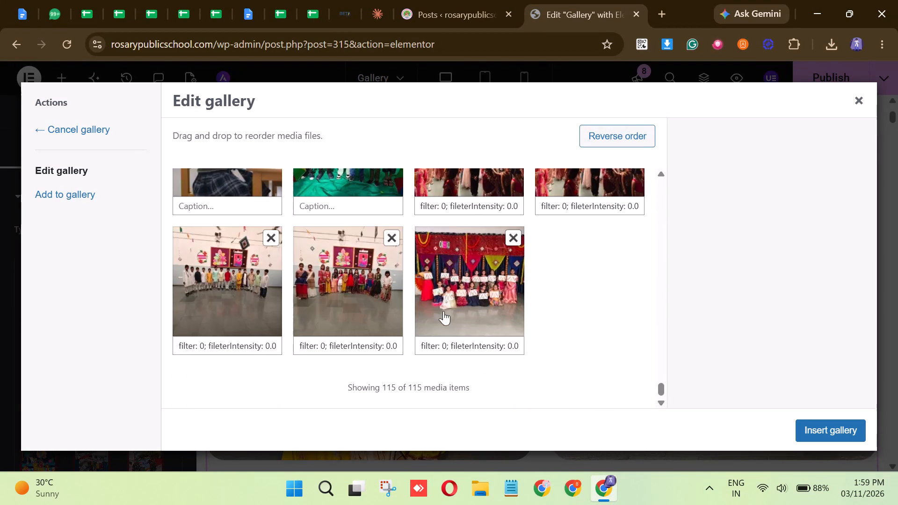
left_click_drag(443, 311, 462, 316)
scroll(459, 317, "up", 14)
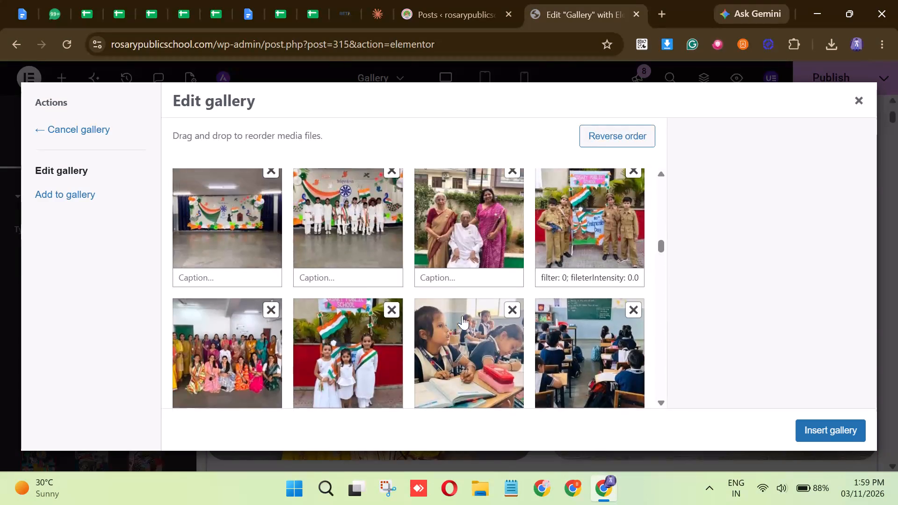
left_click_drag(462, 316, 534, 286)
scroll(528, 272, "up", 4)
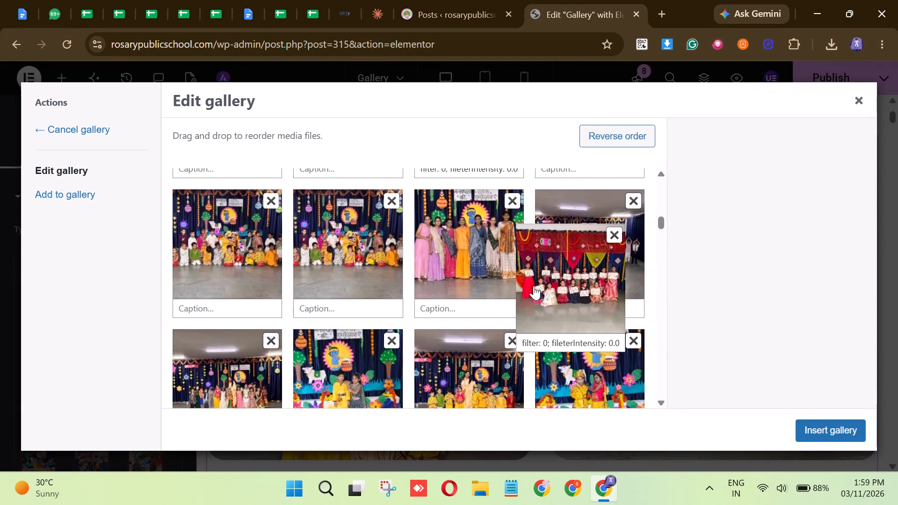
scroll(534, 286, "up", 1)
left_click_drag(534, 286, 534, 318)
scroll(534, 288, "up", 4)
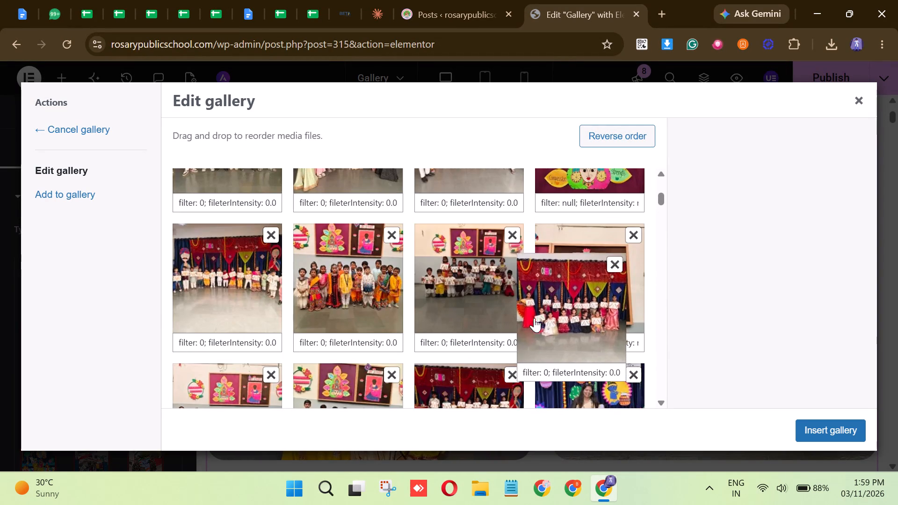
left_click_drag(534, 318, 590, 282)
scroll(534, 303, "down", 3)
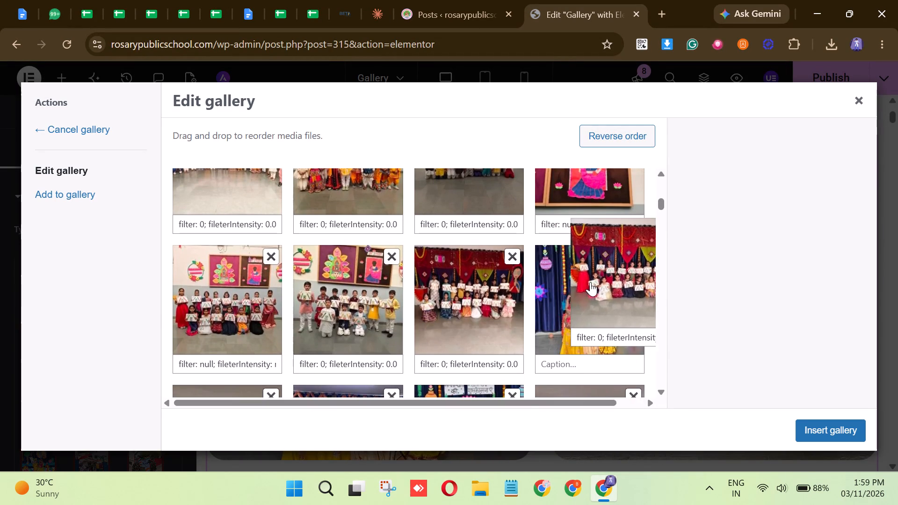
left_click_drag(590, 282, 564, 300)
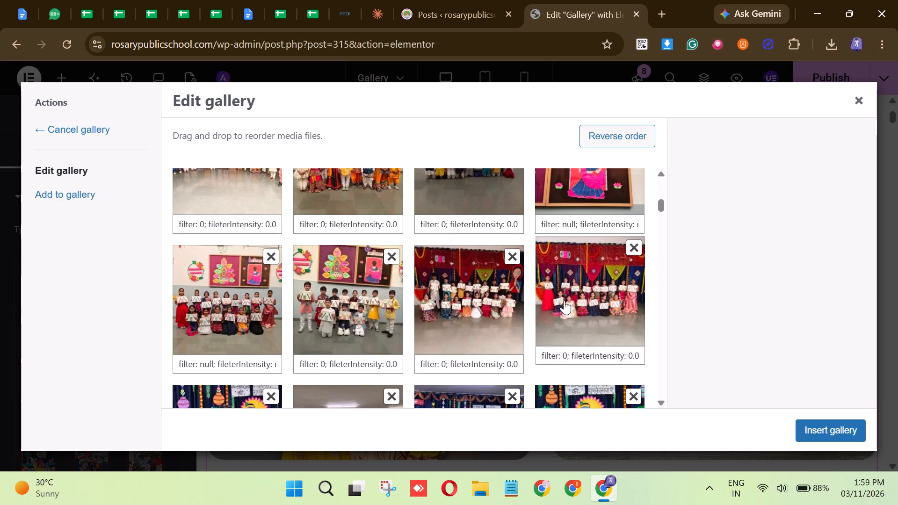
left_click_drag(564, 300, 563, 287)
Move the first of the two crowded-hall dancing photos from the gallery's end to seventeenth place, after the red stage photos.
scroll(563, 287, "down", 2)
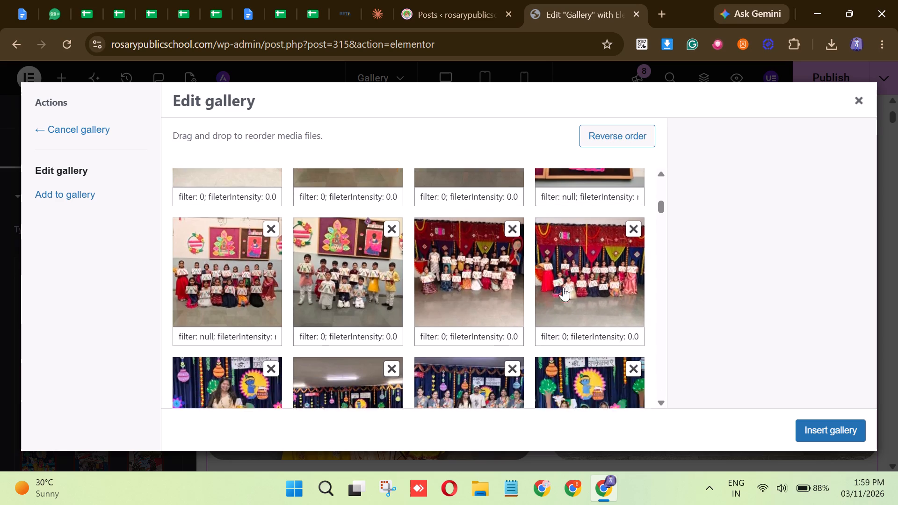
scroll(563, 287, "down", 18)
scroll(543, 314, "down", 8)
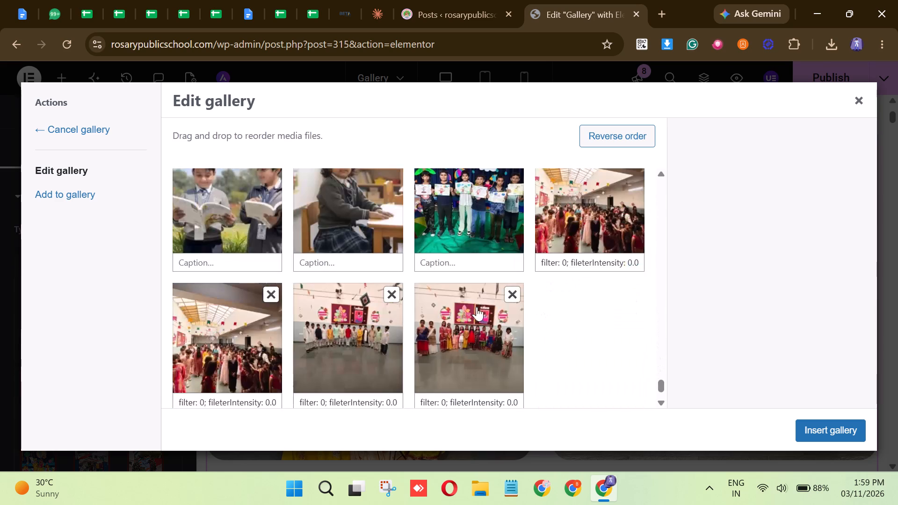
left_click_drag(225, 299, 401, 317)
scroll(401, 317, "up", 14)
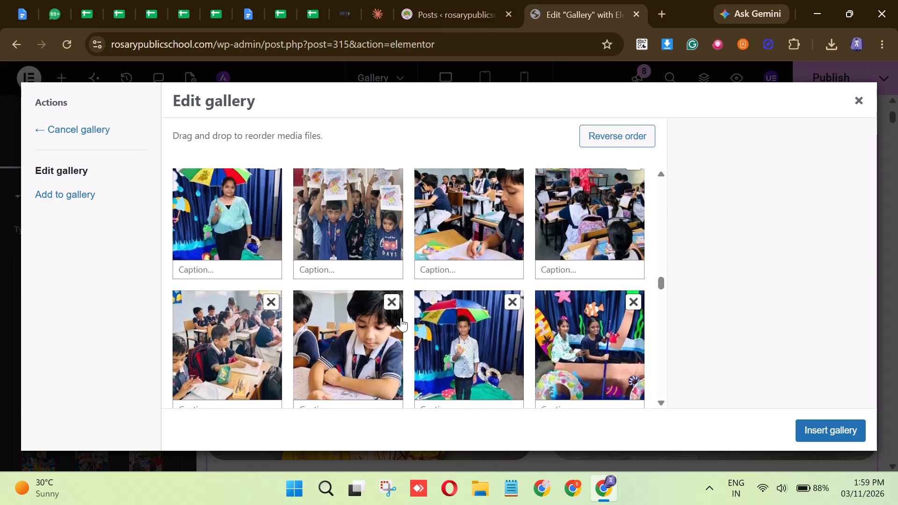
scroll(401, 317, "up", 2)
left_click_drag(401, 317, 411, 315)
scroll(409, 311, "up", 4)
scroll(411, 315, "down", 1)
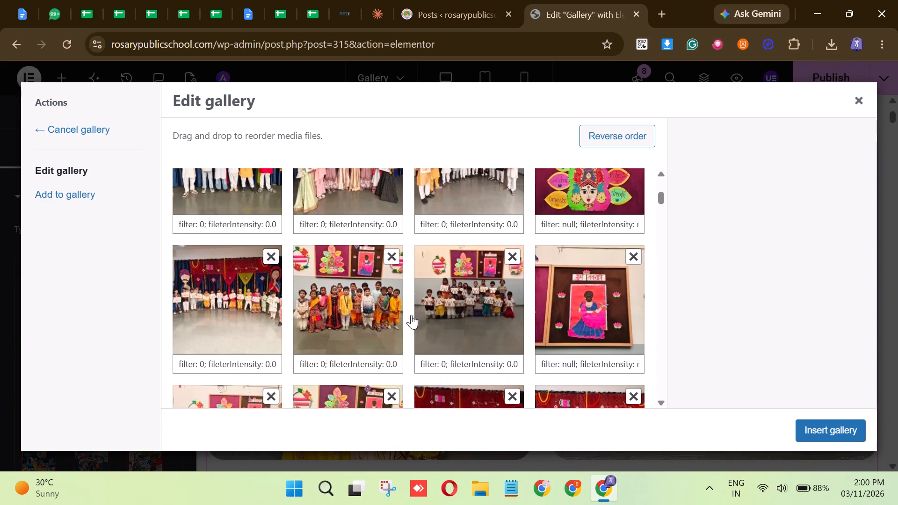
scroll(411, 315, "down", 1)
left_click_drag(411, 315, 497, 304)
scroll(497, 304, "down", 1)
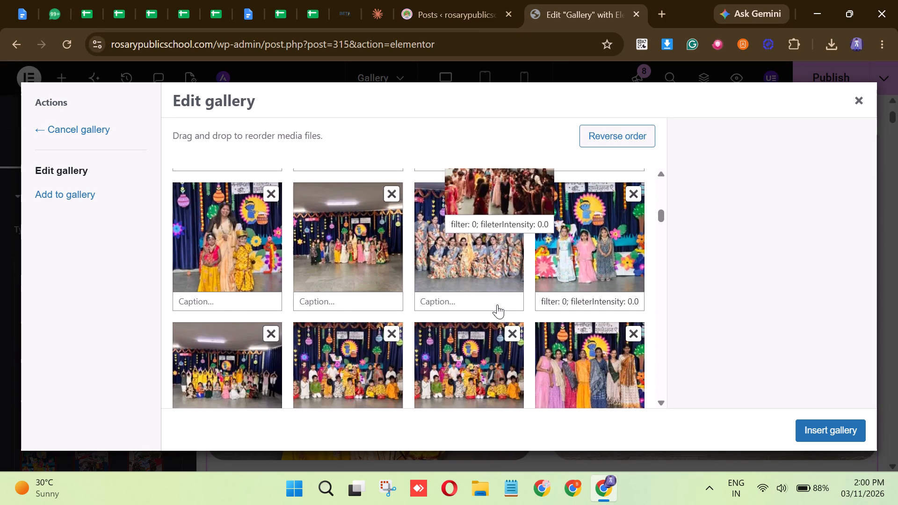
scroll(497, 304, "down", 1)
left_click_drag(497, 304, 210, 258)
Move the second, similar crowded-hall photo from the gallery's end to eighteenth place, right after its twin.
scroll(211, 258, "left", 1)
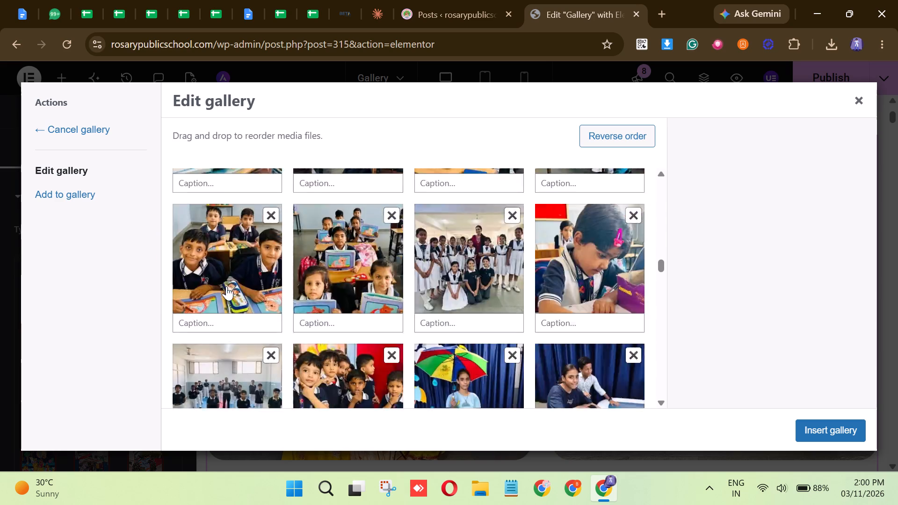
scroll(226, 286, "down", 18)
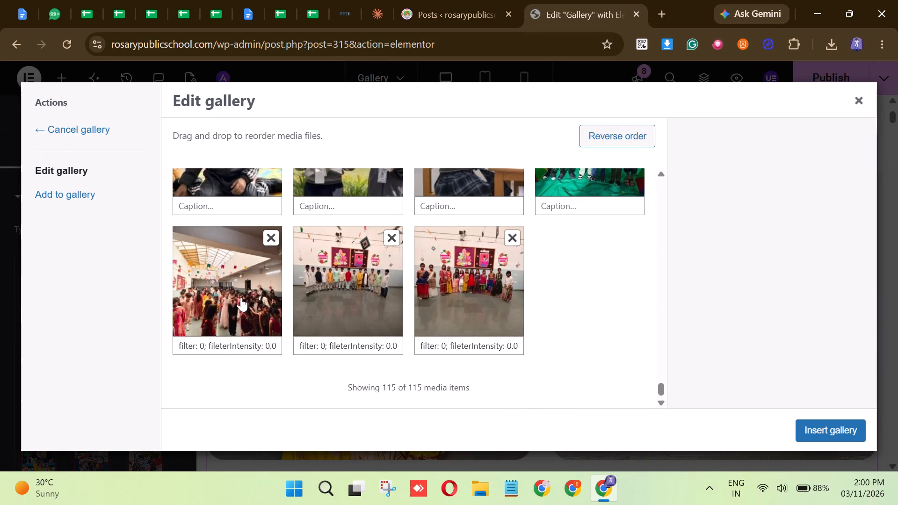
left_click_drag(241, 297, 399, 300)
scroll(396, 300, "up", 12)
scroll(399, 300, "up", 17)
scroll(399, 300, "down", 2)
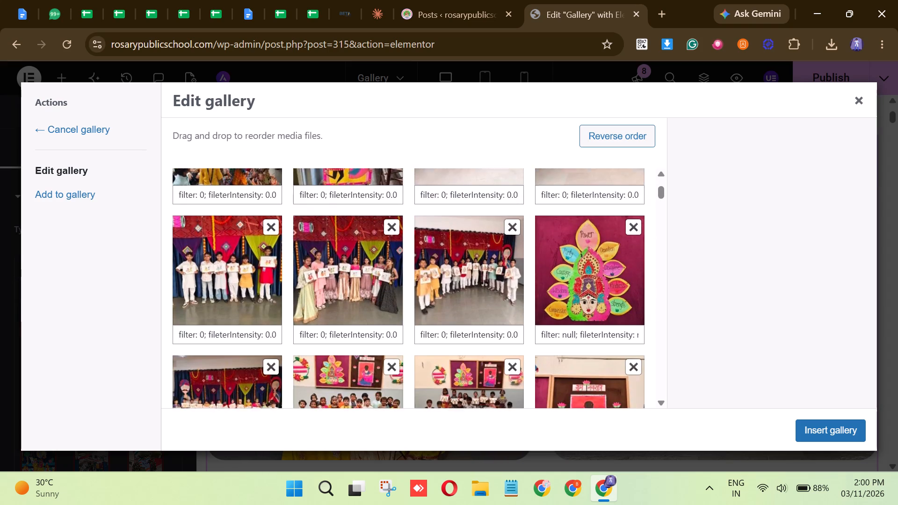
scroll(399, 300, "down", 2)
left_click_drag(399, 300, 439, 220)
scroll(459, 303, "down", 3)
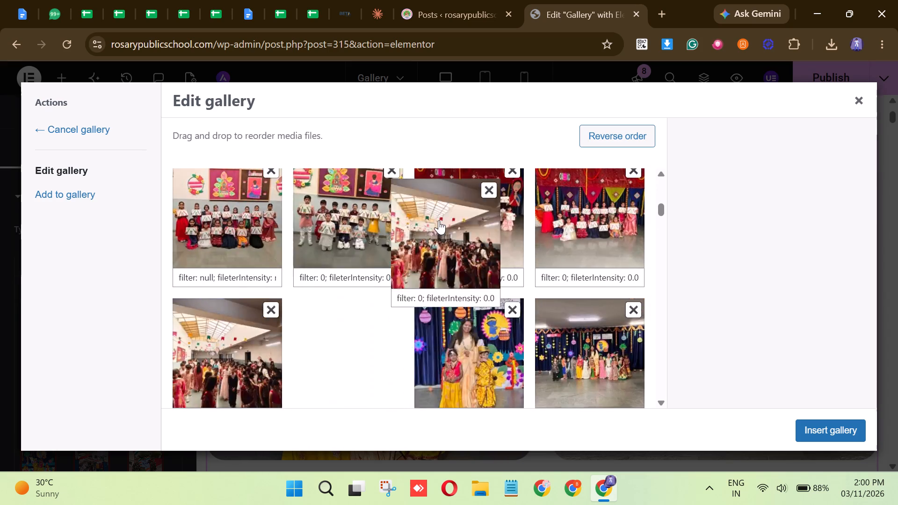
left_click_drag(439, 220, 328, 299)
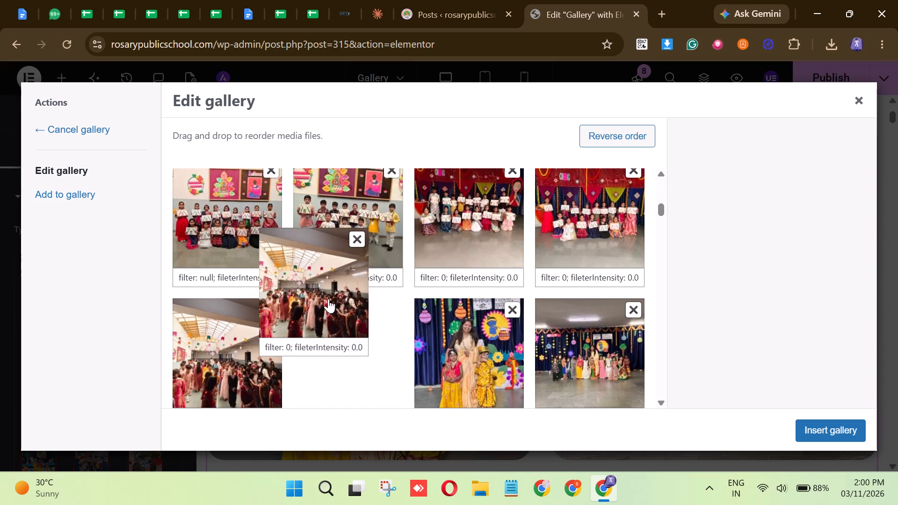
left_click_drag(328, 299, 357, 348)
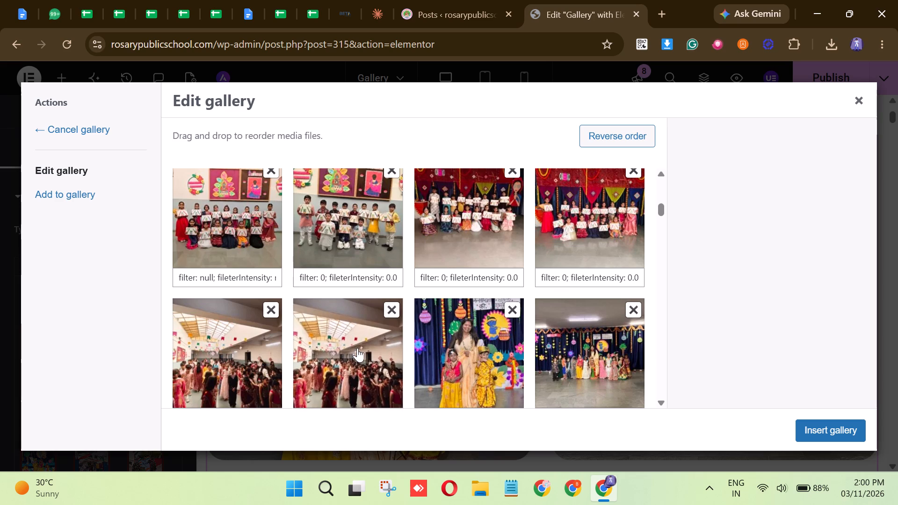
Remove the duplicate crowded-hall photo from the gallery, keeping the copy in seventeenth place.
scroll(364, 348, "down", 2)
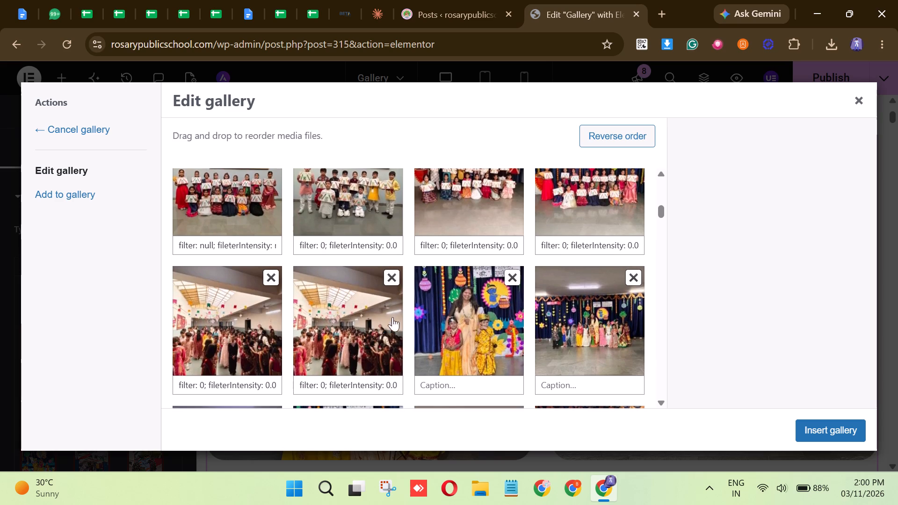
left_click(388, 275)
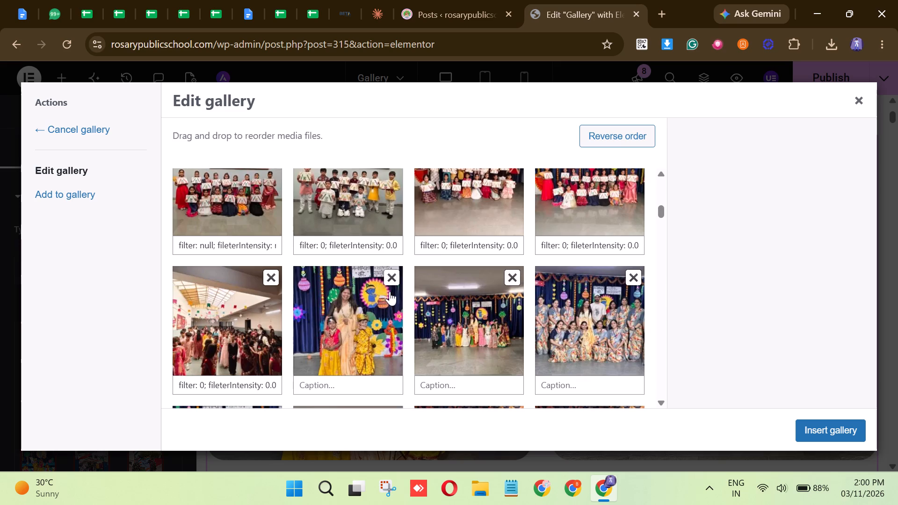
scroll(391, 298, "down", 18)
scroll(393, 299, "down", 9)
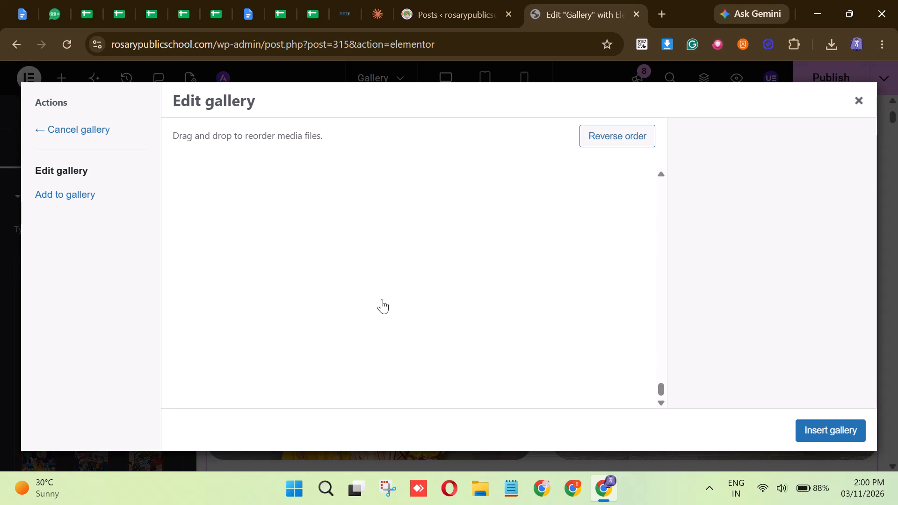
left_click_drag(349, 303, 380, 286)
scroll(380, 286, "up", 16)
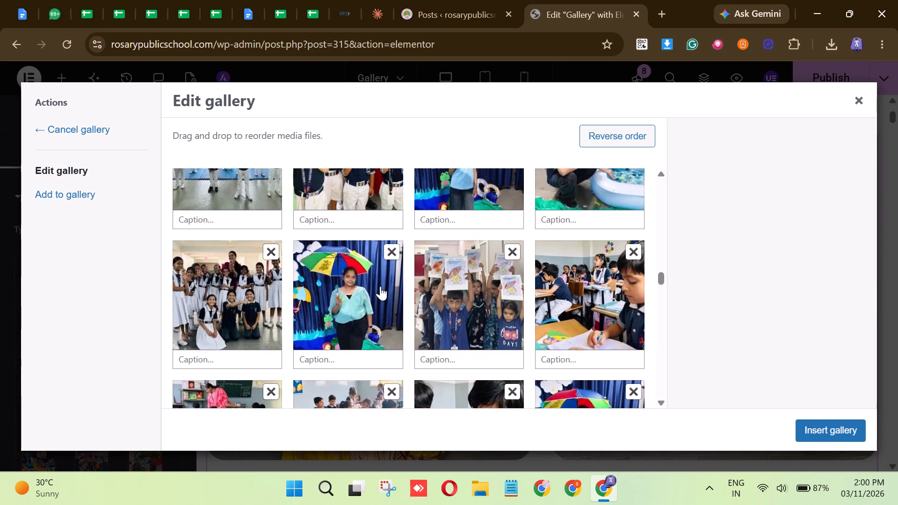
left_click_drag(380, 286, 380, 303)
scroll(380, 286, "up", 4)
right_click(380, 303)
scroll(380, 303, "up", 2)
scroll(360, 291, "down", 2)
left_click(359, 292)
Move the photo of girls in colourful dresses lined up before the bulletin board from the end to eighteenth place, after the crowded-hall photo.
scroll(359, 293, "down", 7)
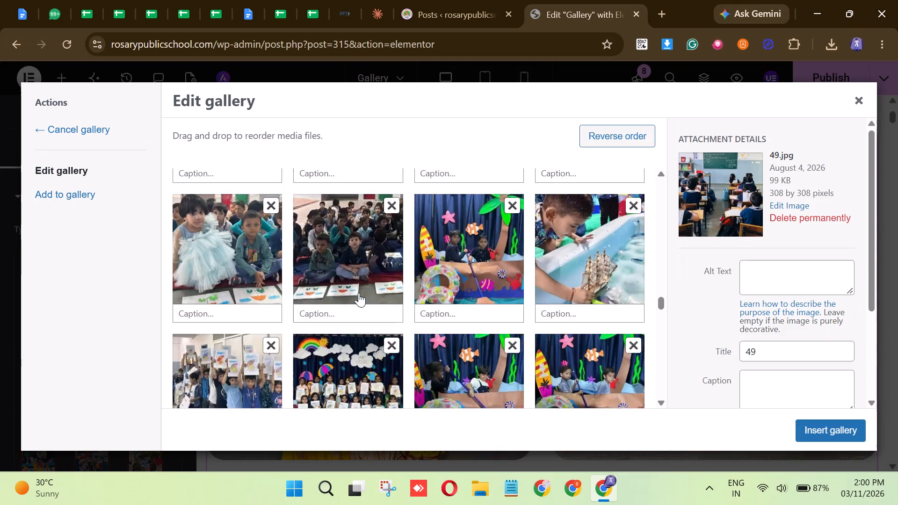
left_click_drag(359, 293, 406, 281)
scroll(406, 281, "up", 15)
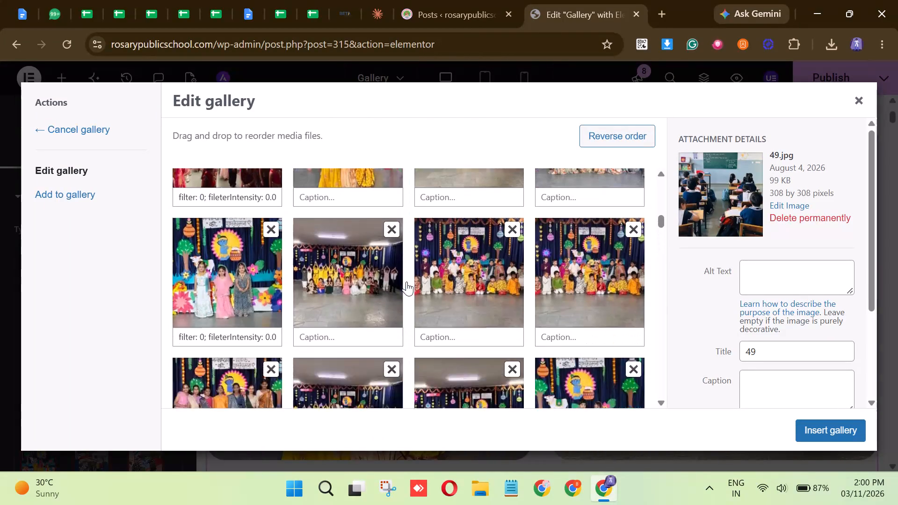
scroll(406, 281, "up", 2)
left_click_drag(406, 281, 304, 320)
scroll(406, 281, "up", 1)
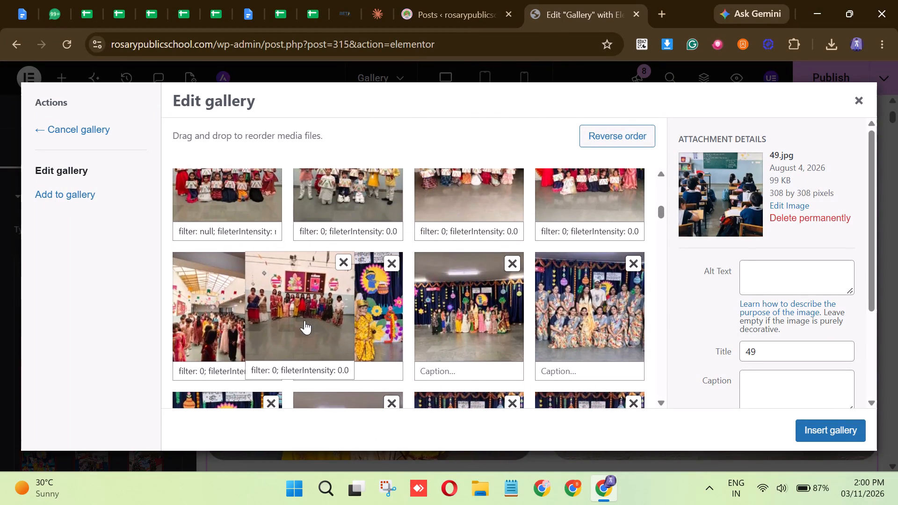
left_click_drag(304, 320, 379, 314)
Move the last gallery photo, boys lined up before the bulletin board, to nineteenth place, right after the matching girls' line-up photo.
scroll(379, 314, "down", 15)
scroll(379, 314, "down", 7)
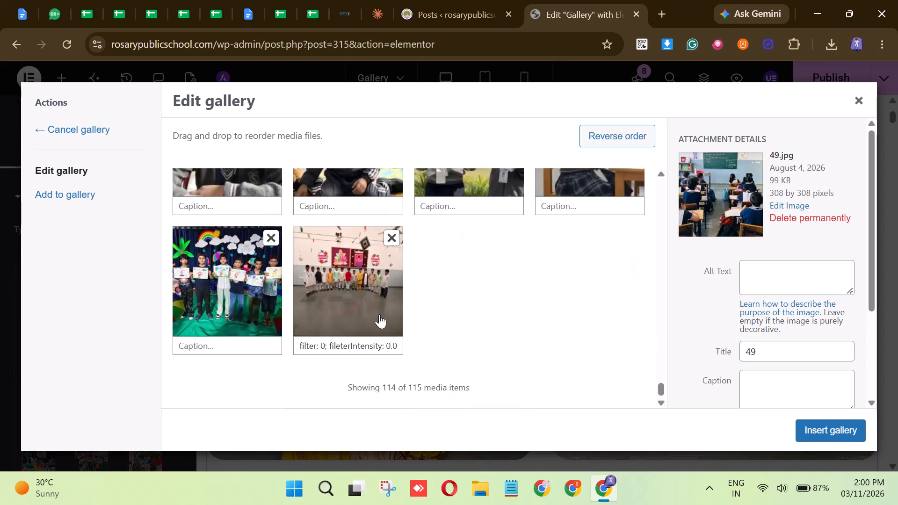
left_click_drag(358, 297, 407, 303)
scroll(407, 303, "up", 16)
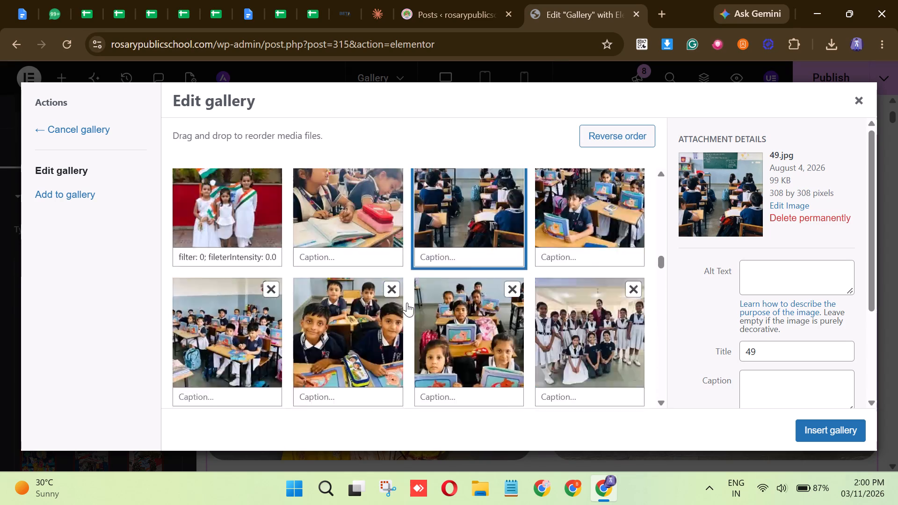
left_click_drag(407, 303, 411, 274)
scroll(407, 303, "up", 3)
left_click_drag(411, 274, 422, 314)
scroll(413, 299, "up", 3)
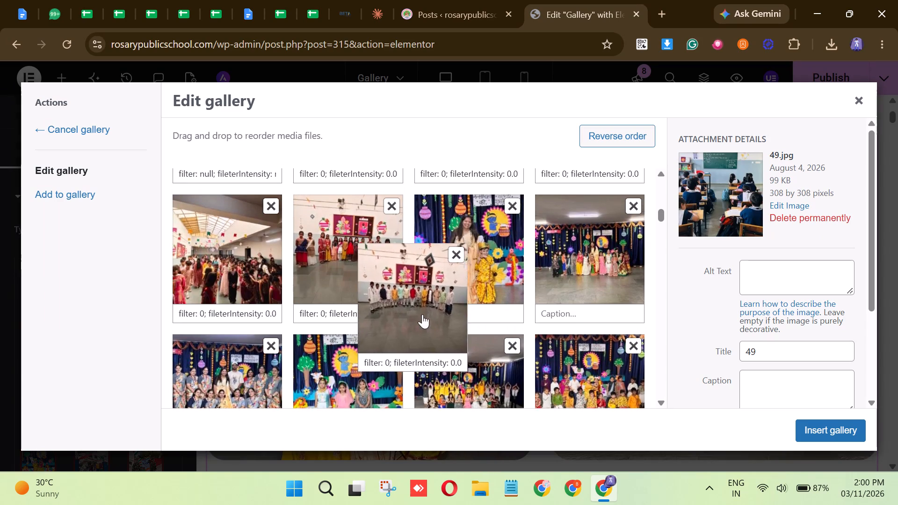
left_click_drag(422, 314, 492, 277)
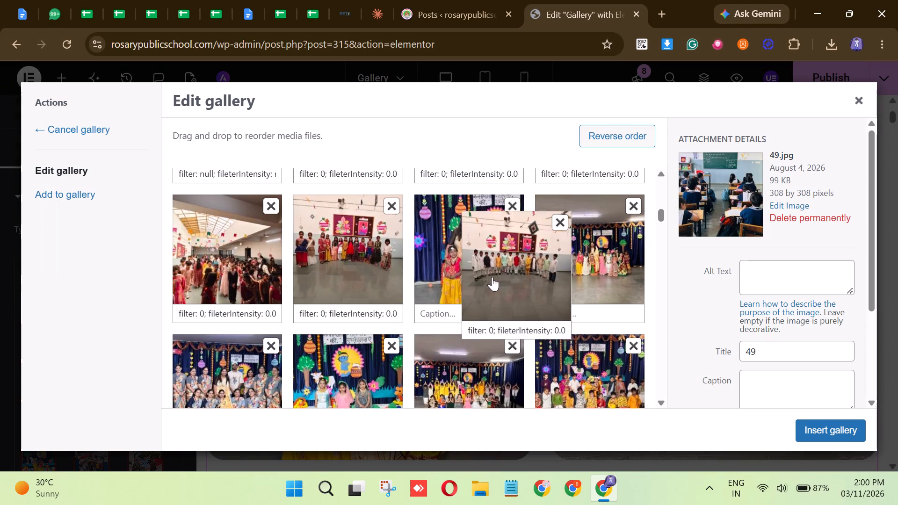
left_click_drag(492, 277, 507, 272)
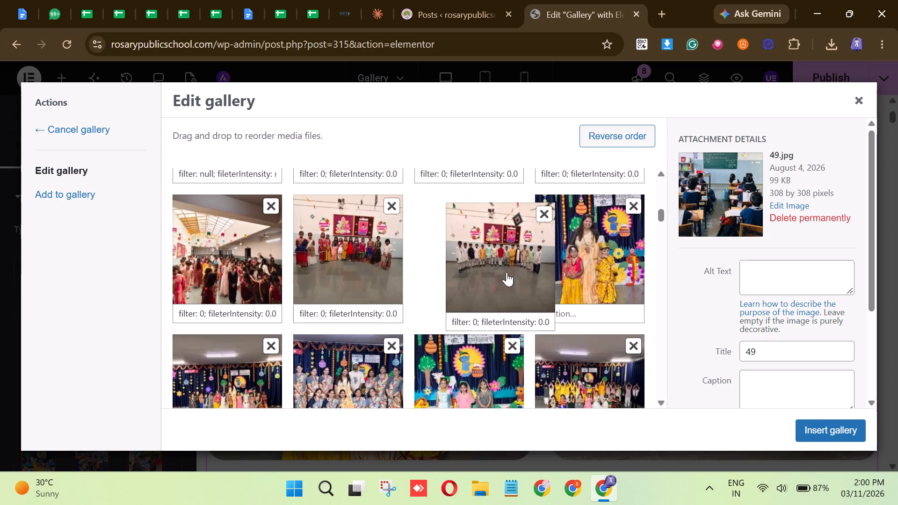
left_click_drag(507, 272, 502, 274)
Insert the reordered gallery into the Gallery page.
left_click(821, 434)
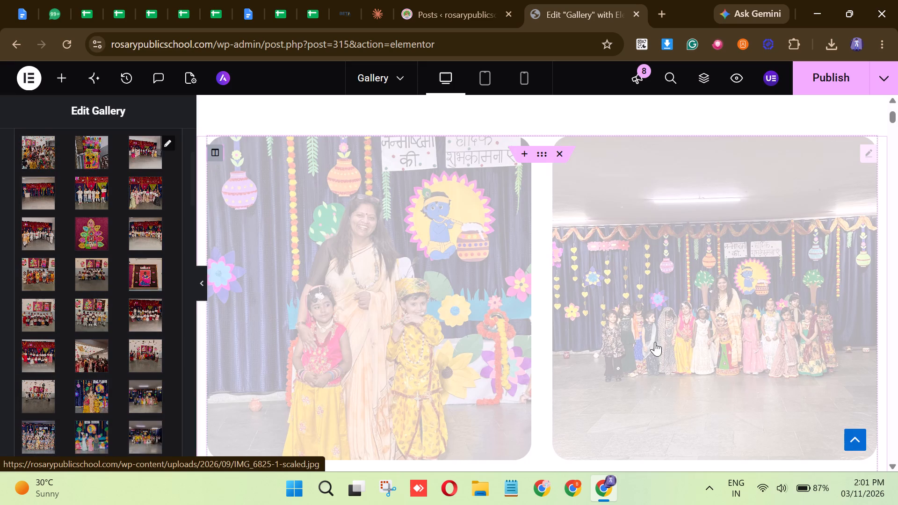
scroll(79, 274, "up", 2)
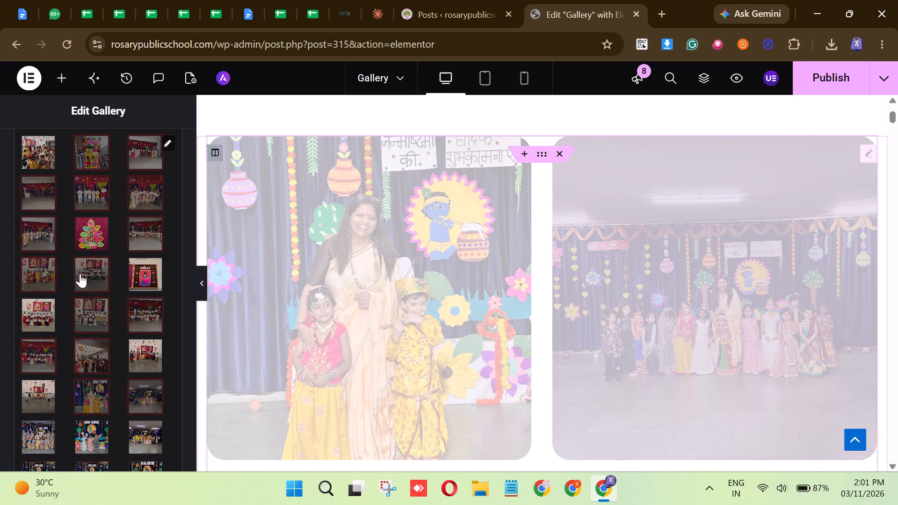